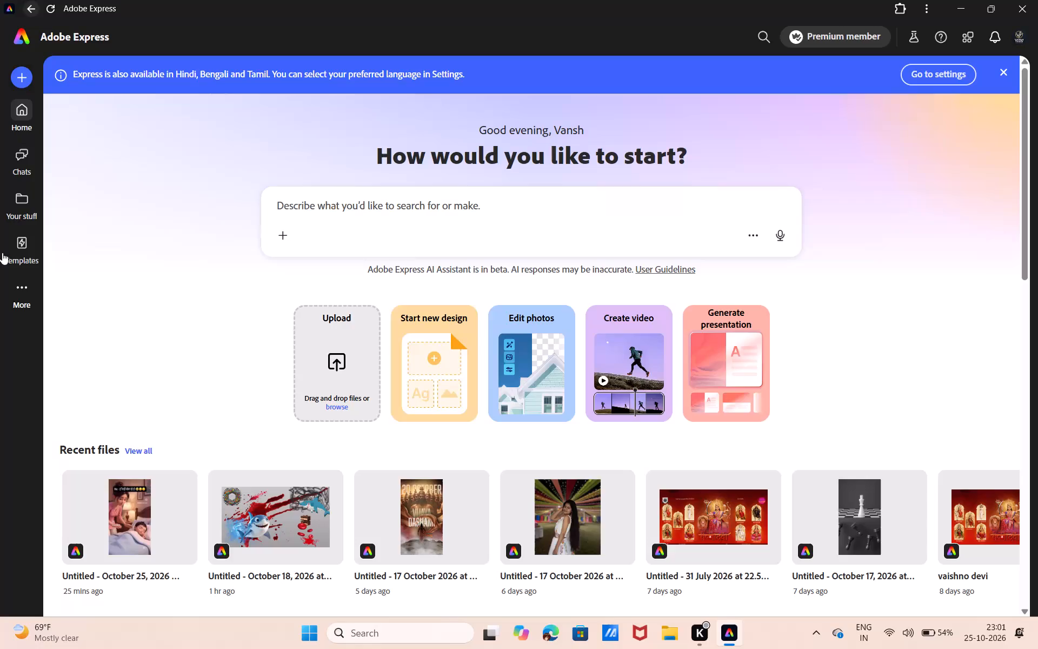
Open the recent file "Untitled - October 18, 2026 at 23.12.32" with the blue shark thumbnail.
click(294, 505)
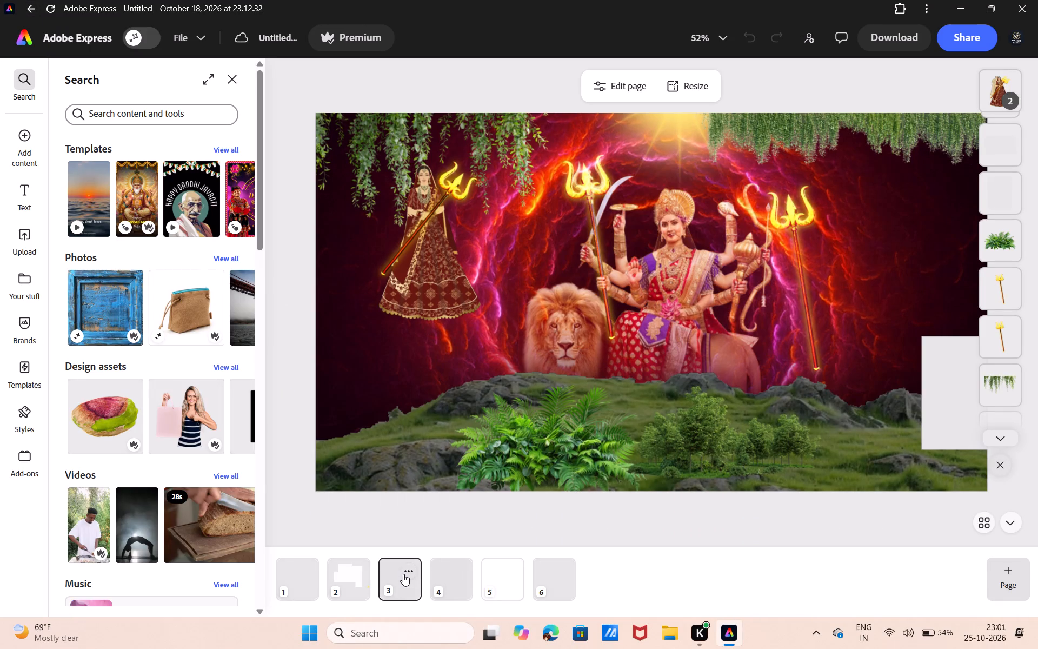
Reorder the pages so that page 3, the goddess and lion scene, becomes page 1.
drag(403, 586, 290, 581)
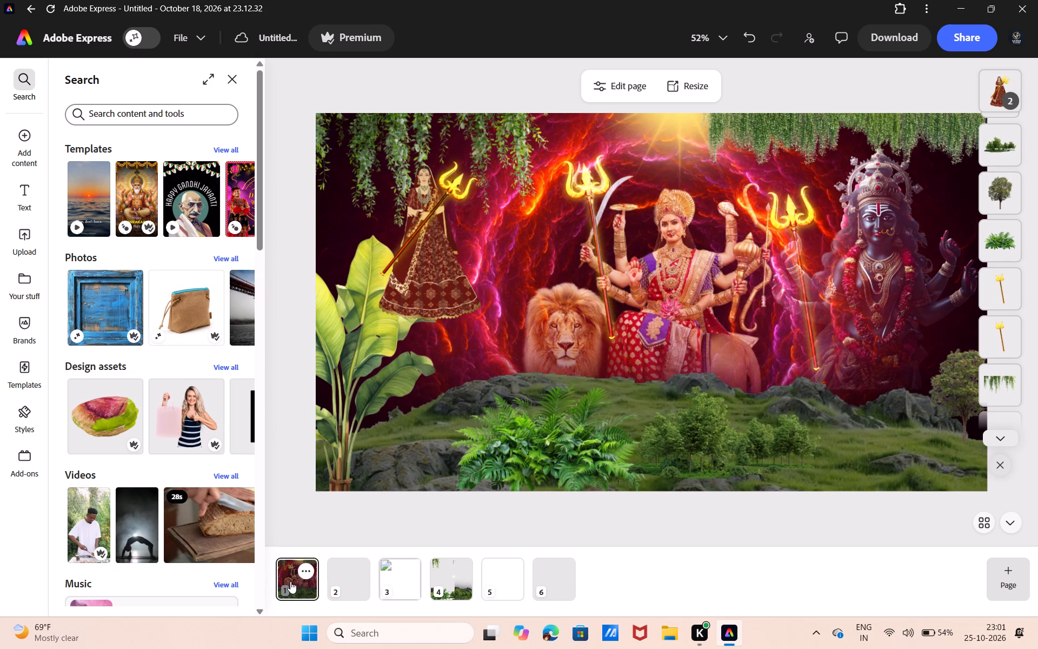
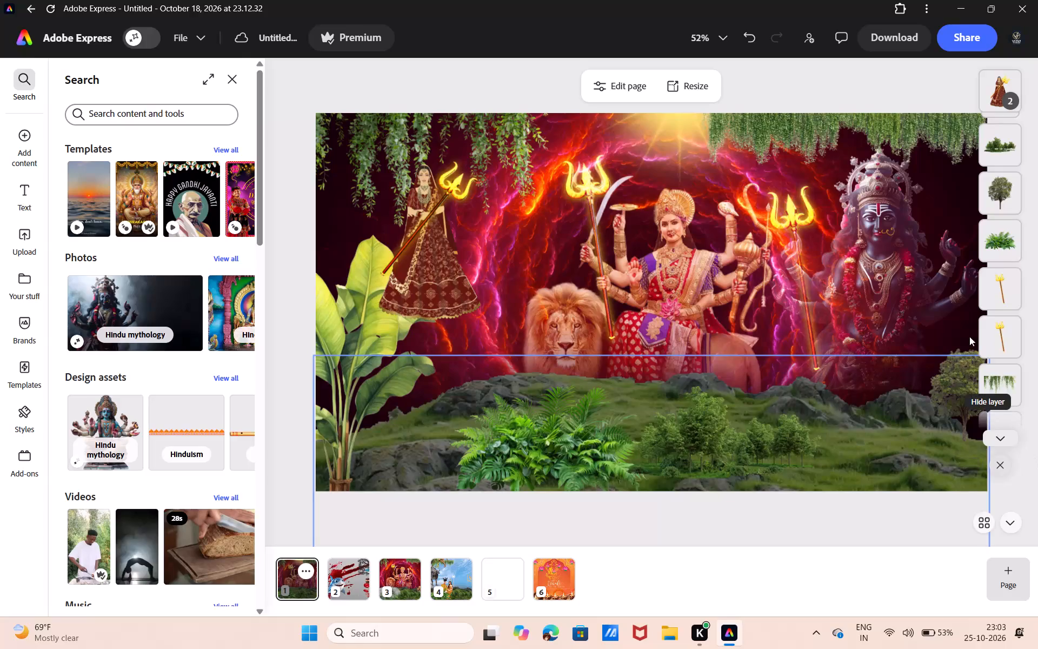
Reposition the dark-skinned goddess image on the far right of the scene, slightly further right, with its base behind the rocky hill.
drag(913, 283, 913, 287)
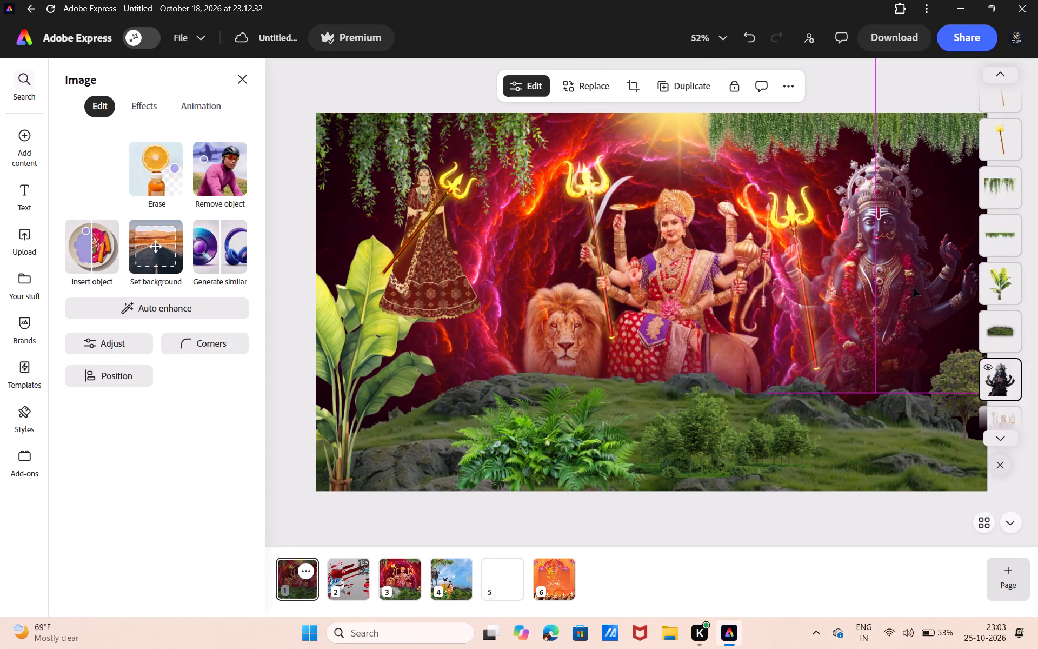
drag(913, 287, 703, 301)
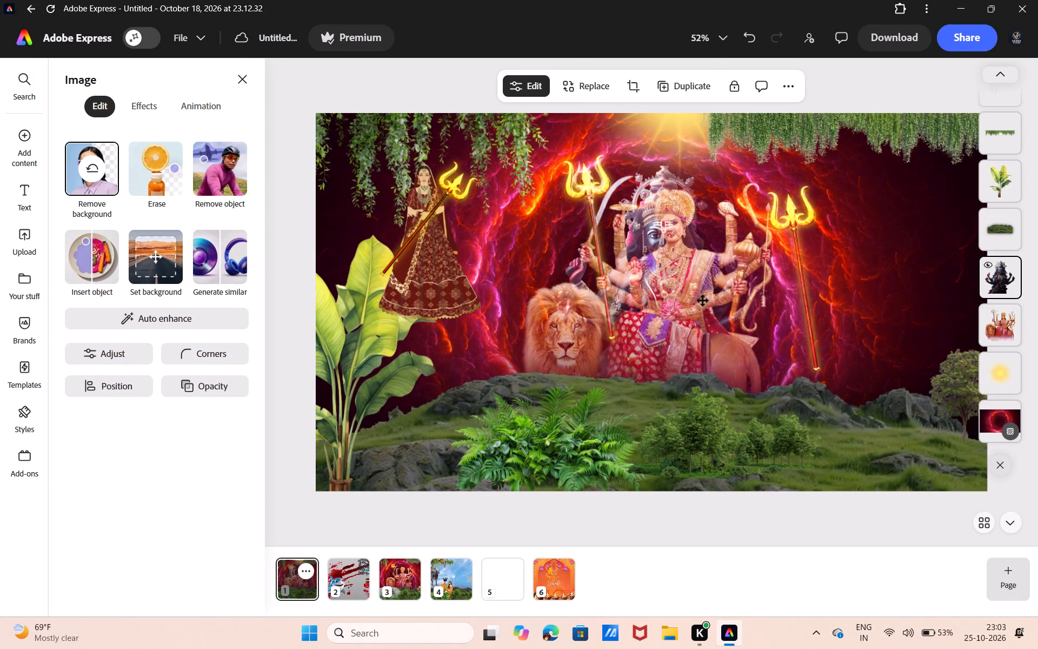
drag(703, 301, 709, 320)
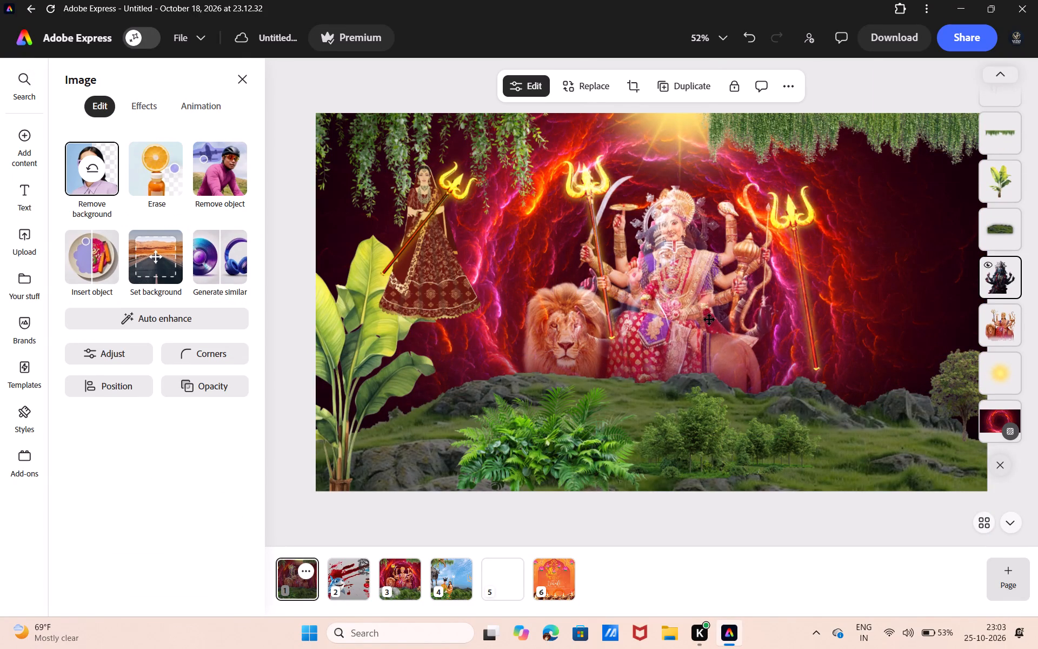
drag(709, 320, 931, 275)
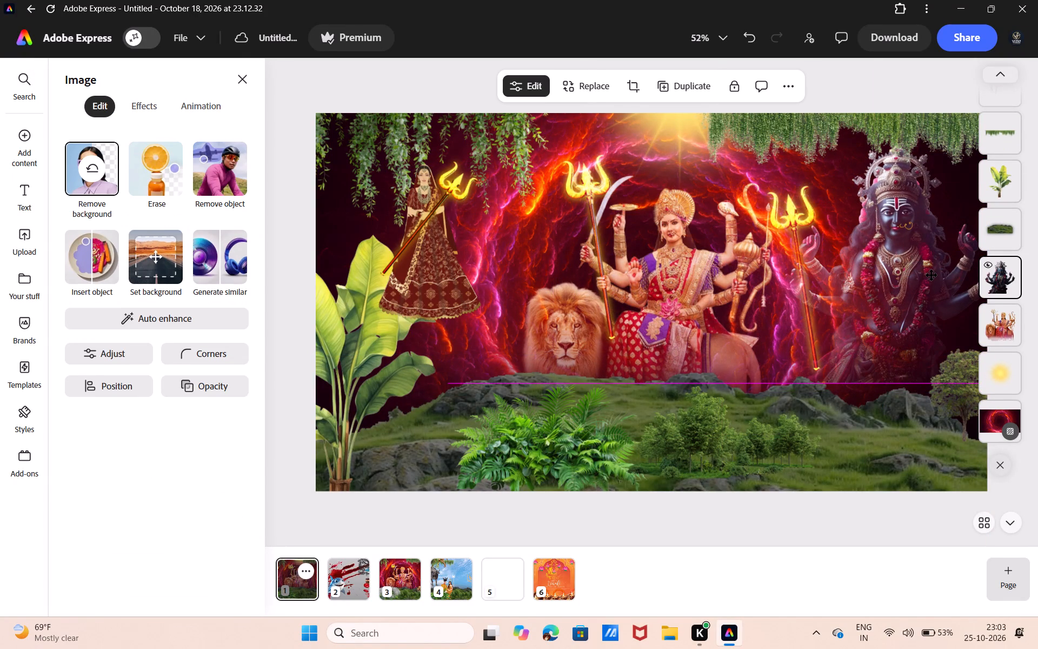
drag(931, 275, 933, 297)
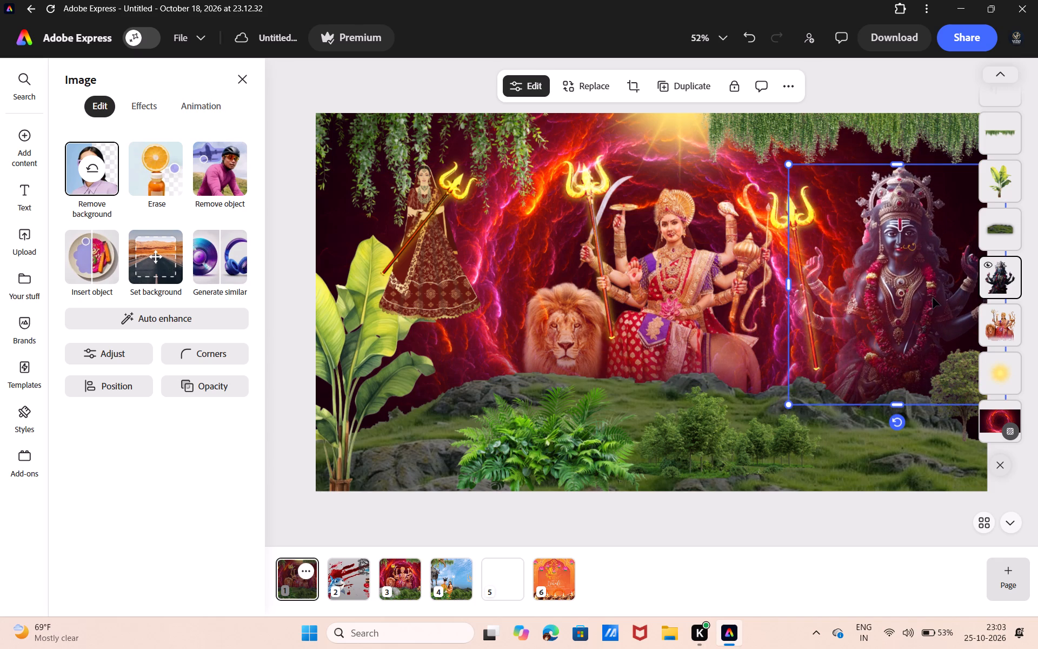
Move the grouped woman with trident down onto the grass, between the banana plant and the green fern.
drag(493, 254, 494, 218)
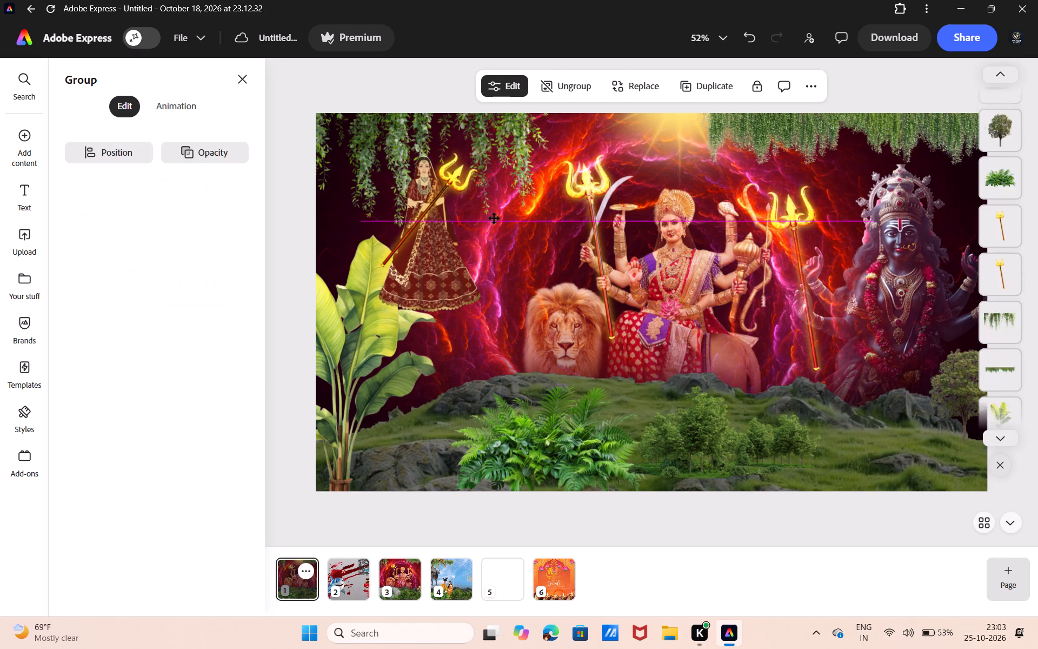
drag(494, 218, 497, 368)
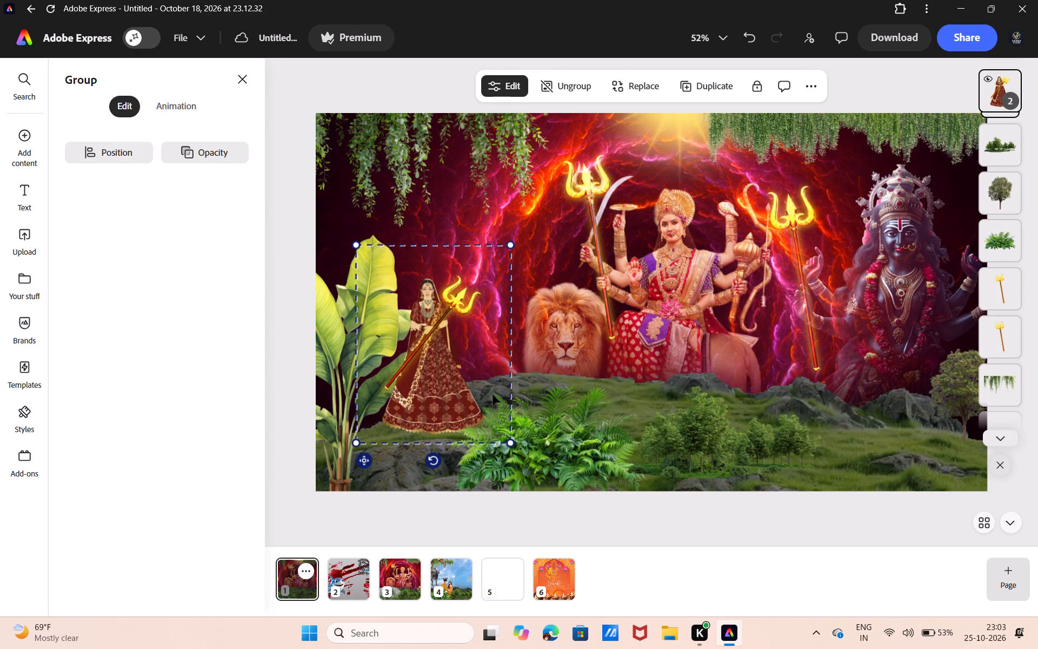
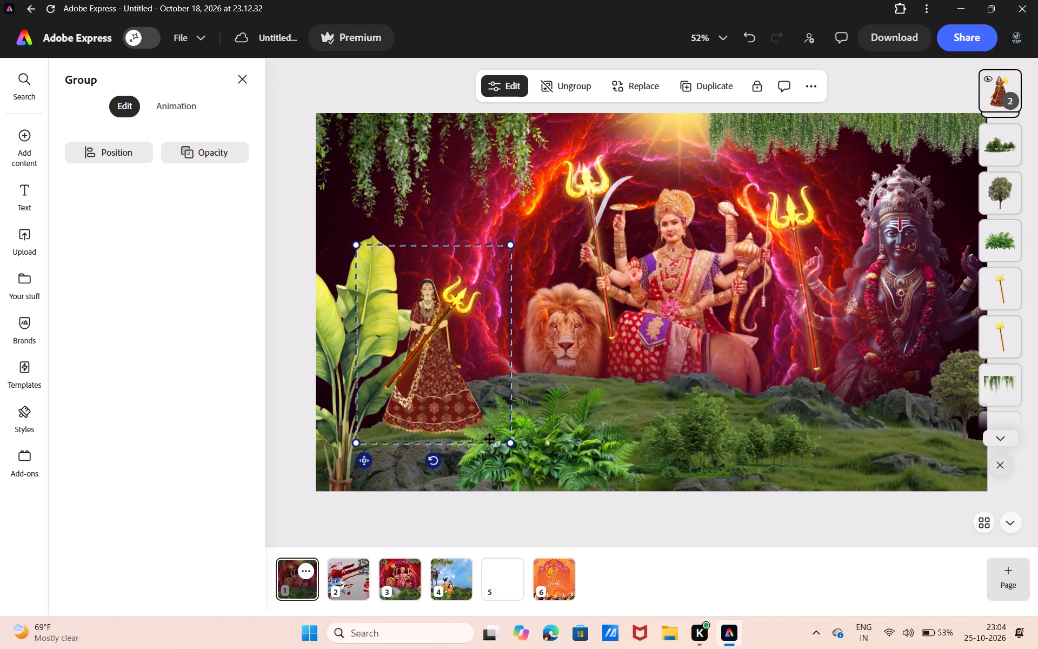
Move the grouped woman with trident to the page's bottom-left corner, partly off the page beside the banana plant's base.
drag(440, 334, 1037, 0)
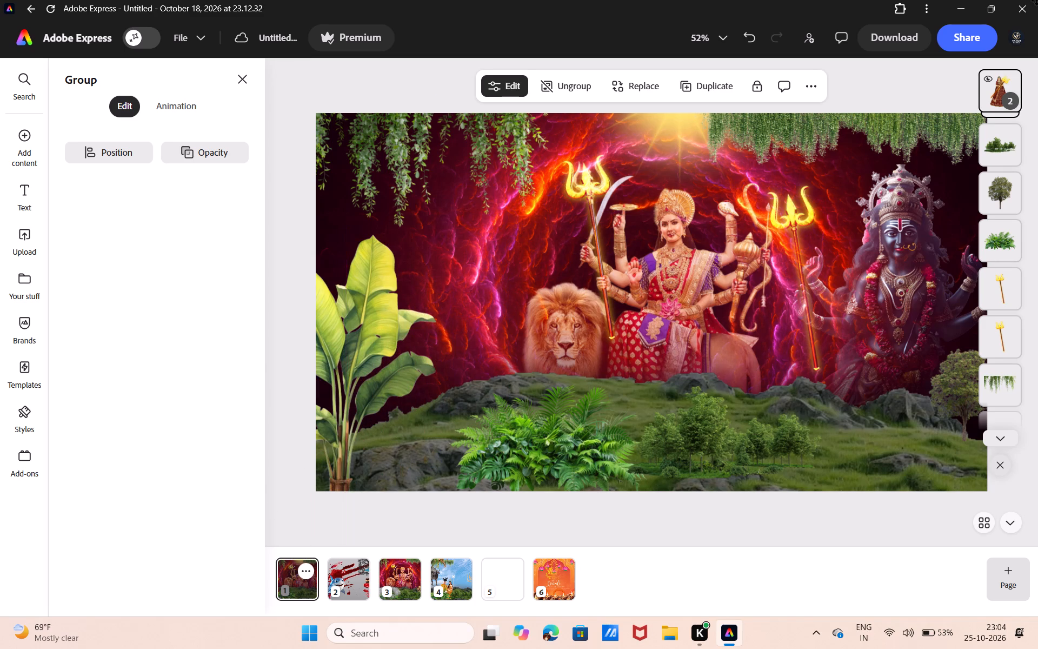
drag(1037, 0, 322, 210)
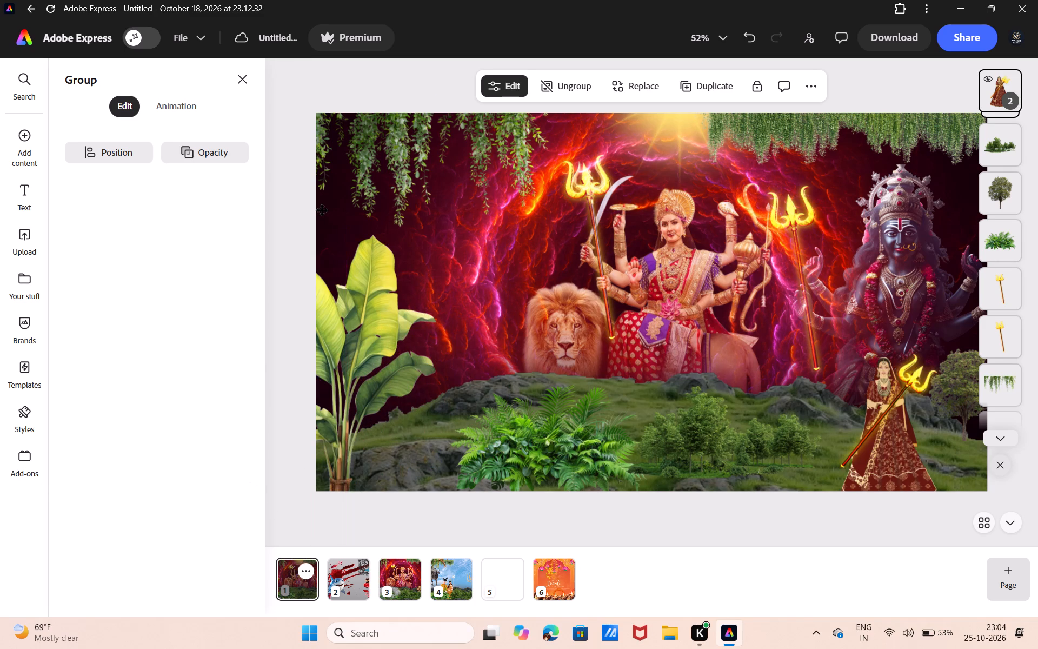
drag(322, 210, 498, 257)
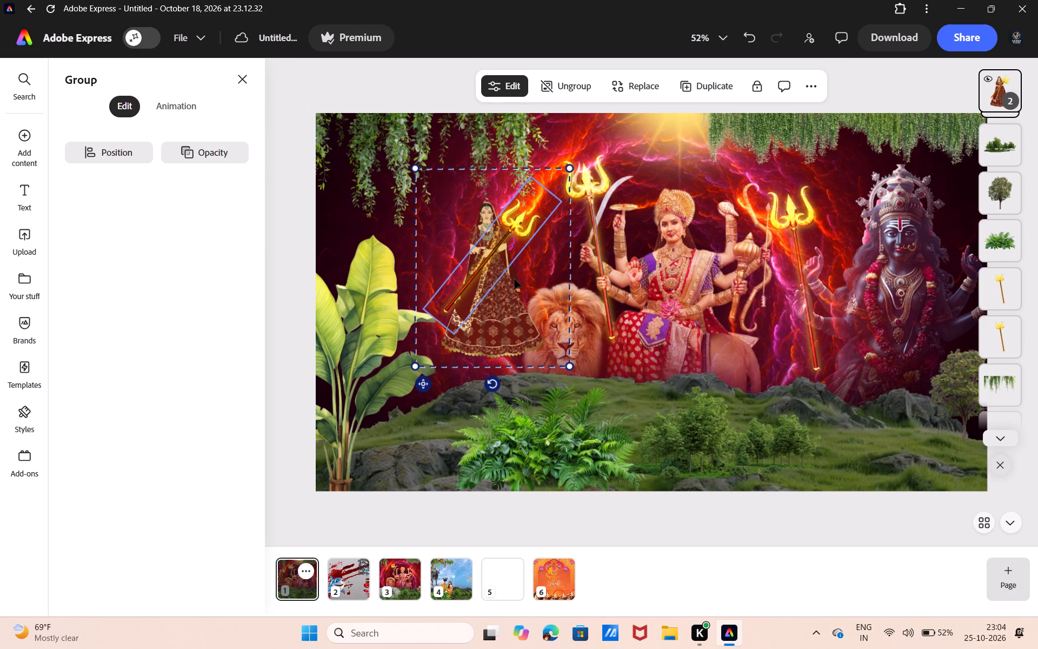
drag(517, 293, 547, 312)
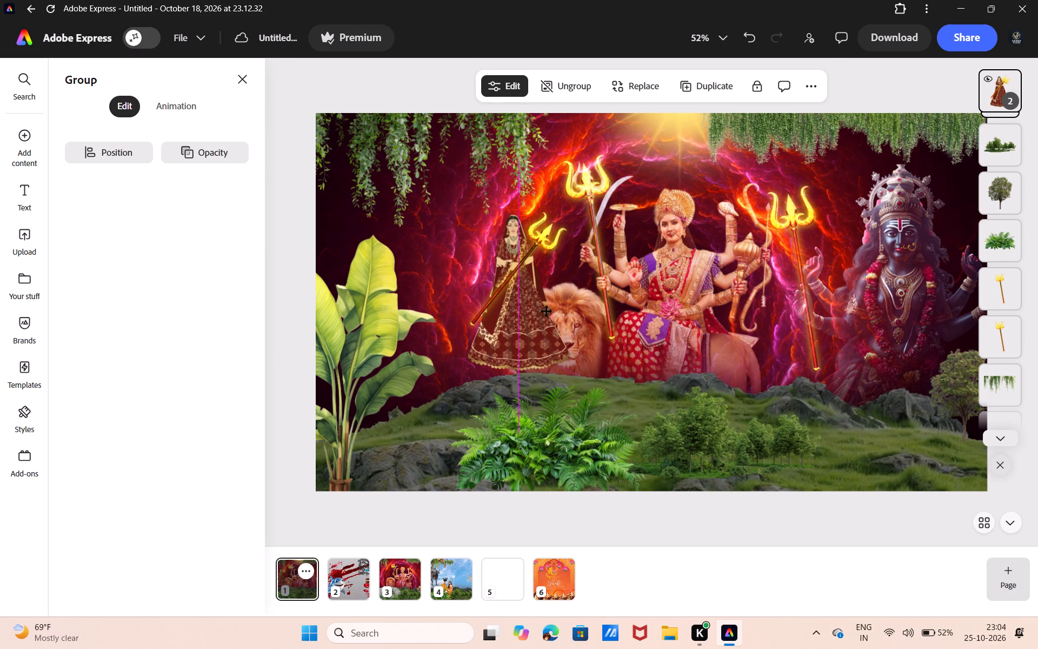
drag(547, 312, 548, 327)
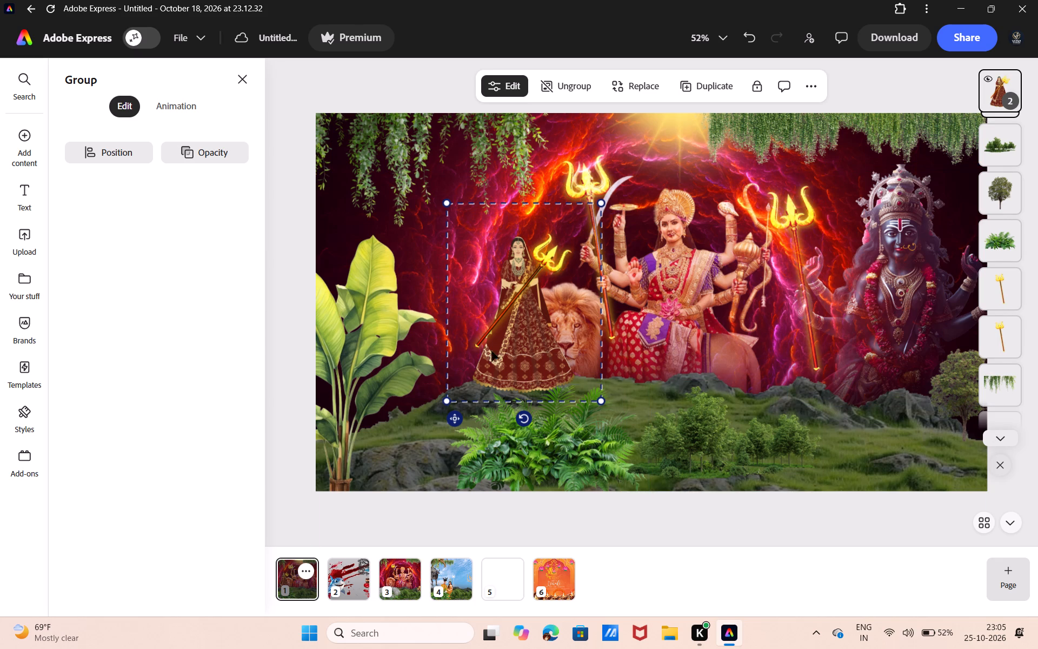
drag(528, 322, 558, 356)
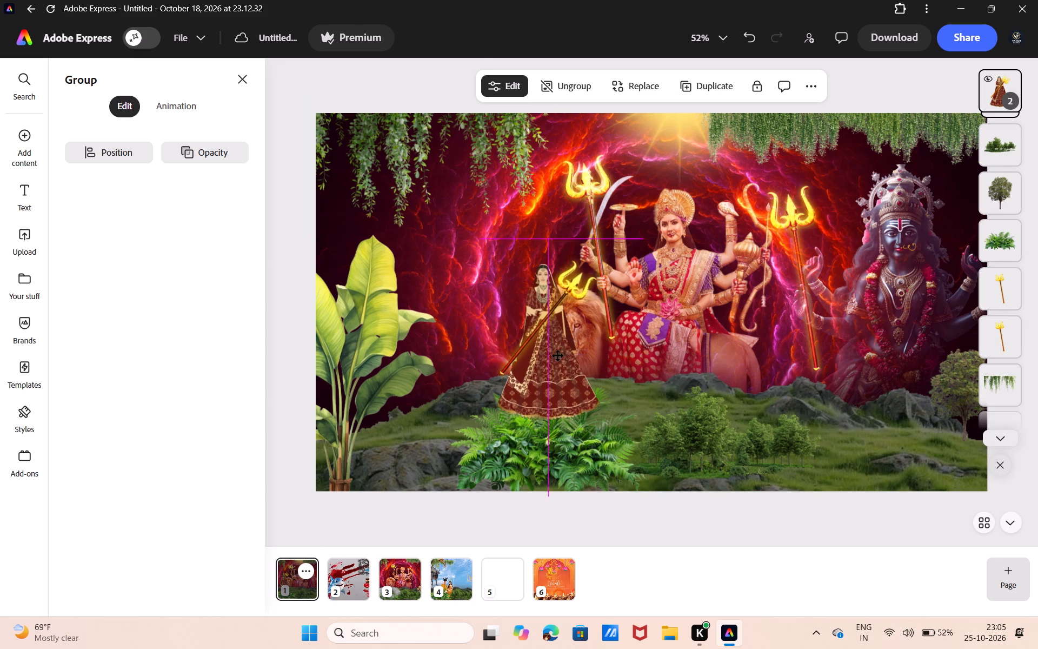
drag(558, 356, 314, 490)
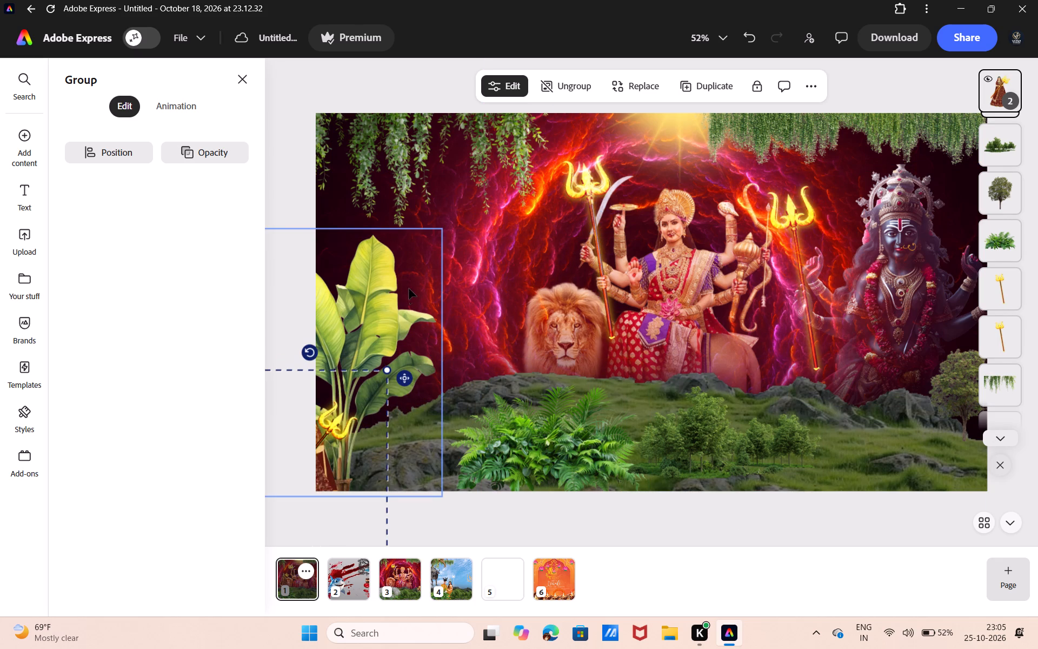
Move the banana plant right, into the gap before the lion and the green fern.
drag(396, 293, 478, 275)
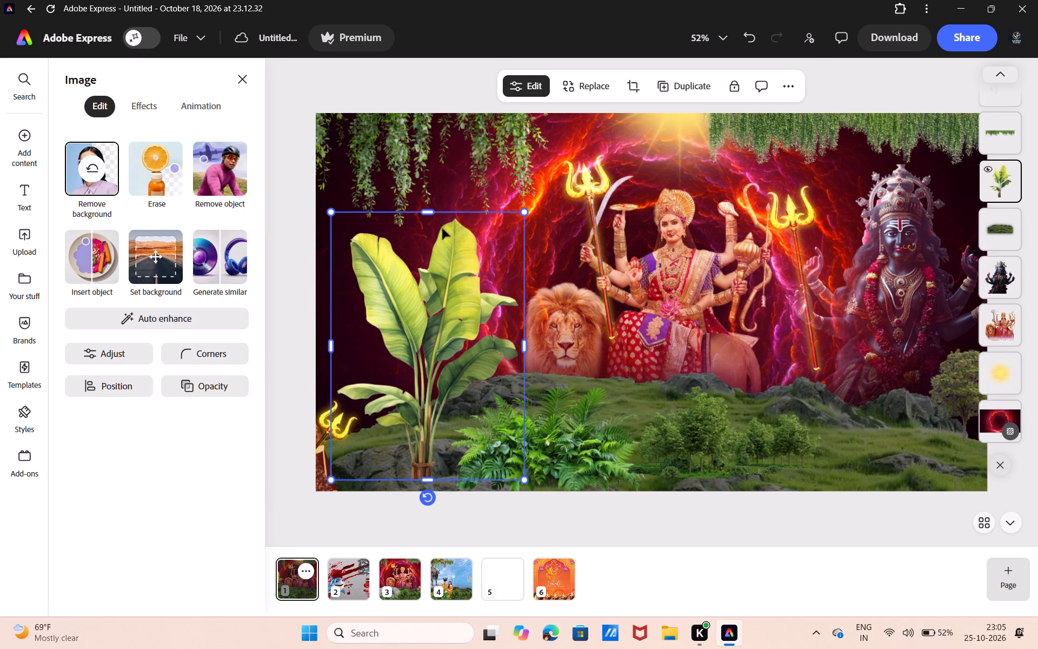
Select all the scene's figures, plants, tridents and landscape pieces above the red background and group them together.
drag(334, 82, 464, 256)
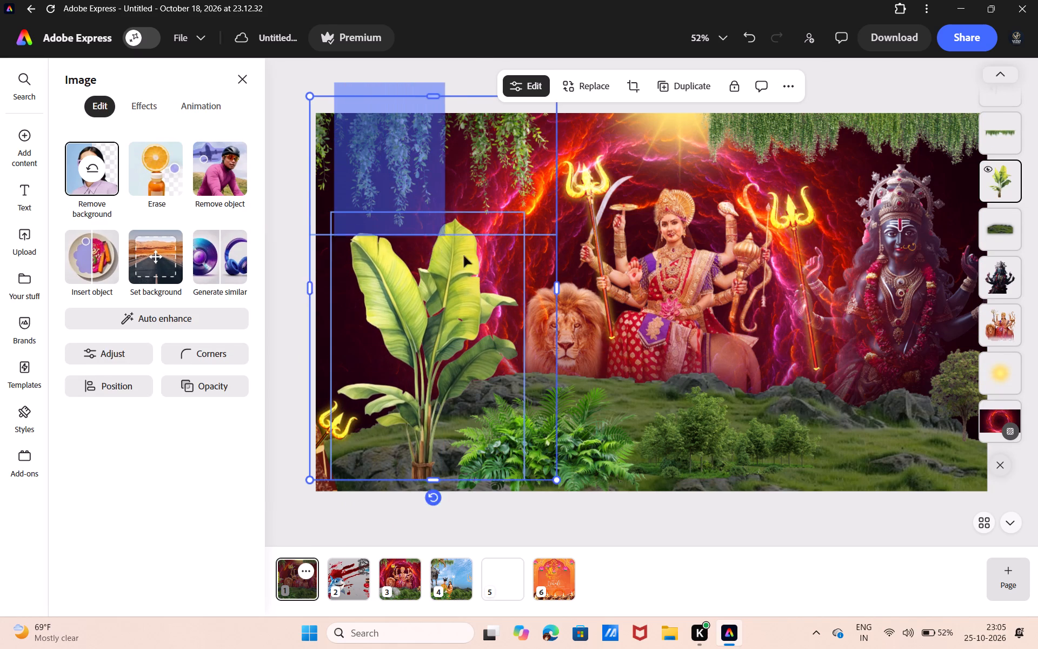
drag(464, 256, 768, 482)
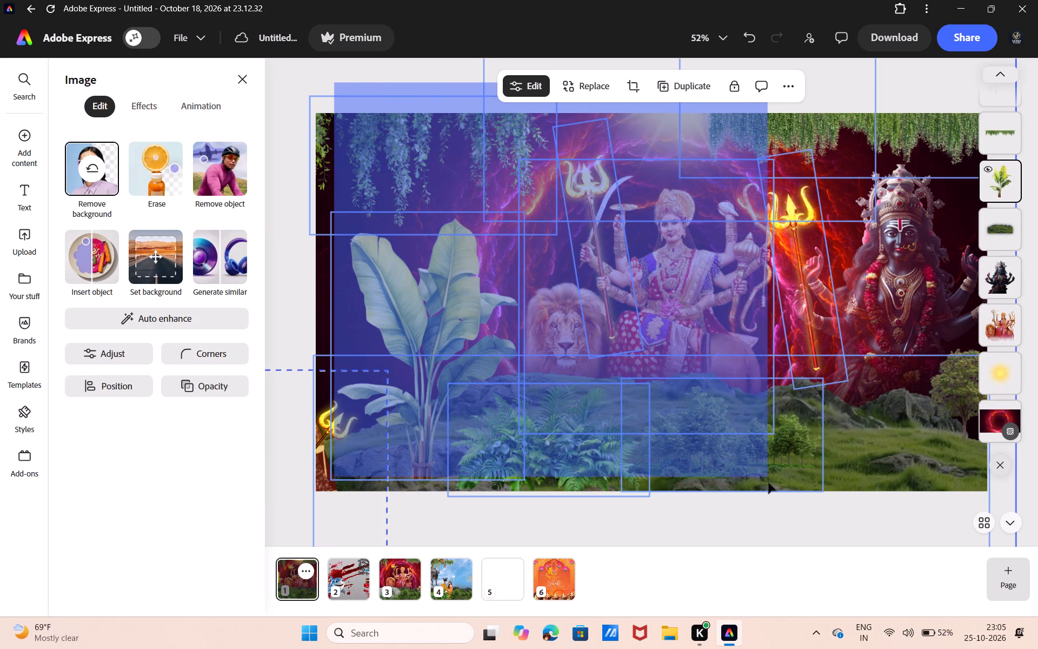
drag(768, 482, 922, 476)
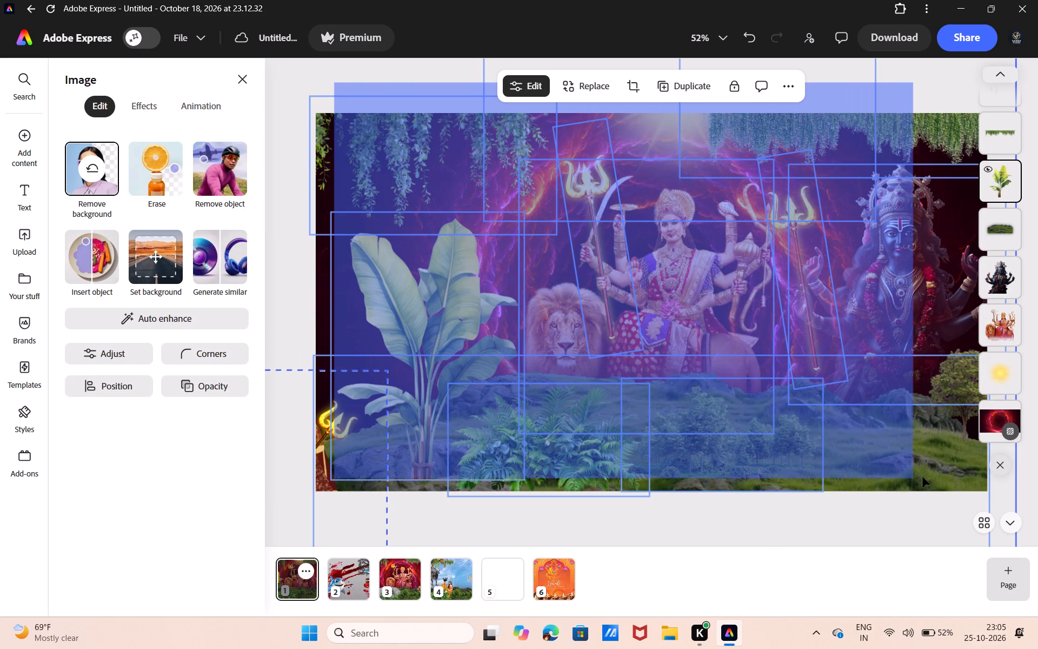
drag(922, 476, 1036, 473)
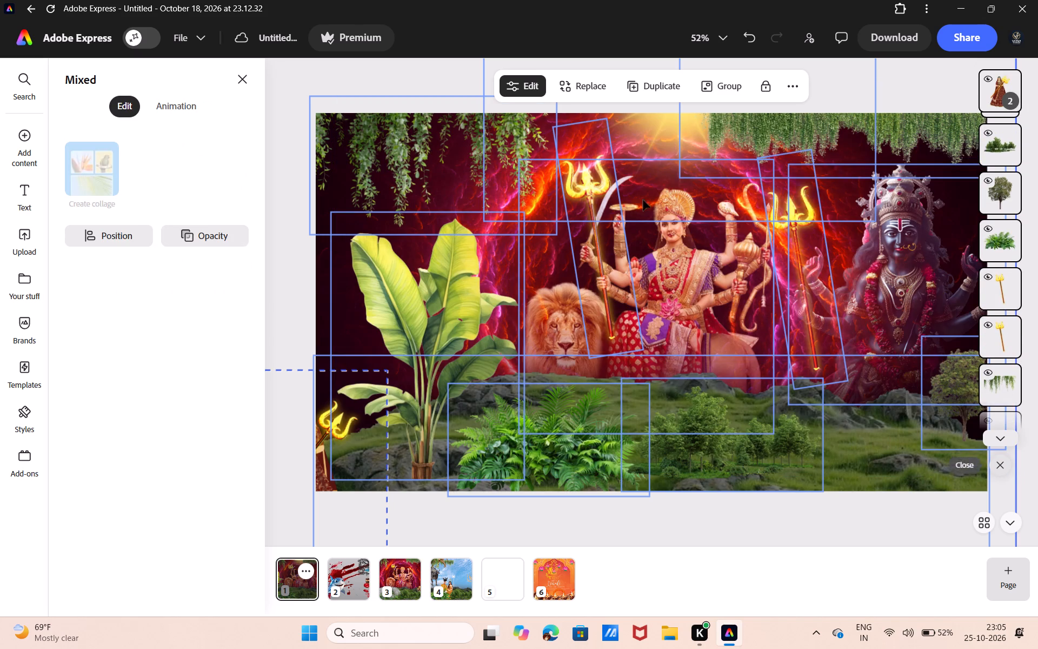
click(712, 87)
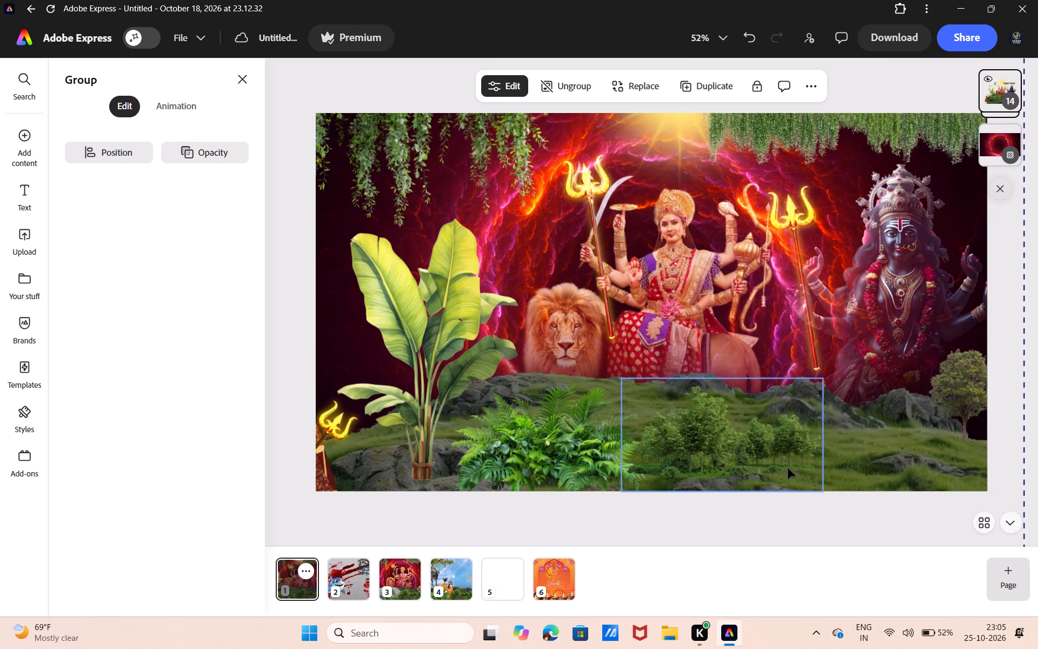
Move the grouped scene up and right until its bottom-left corner and the whole woman with trident lie inside the page.
click(1016, 451)
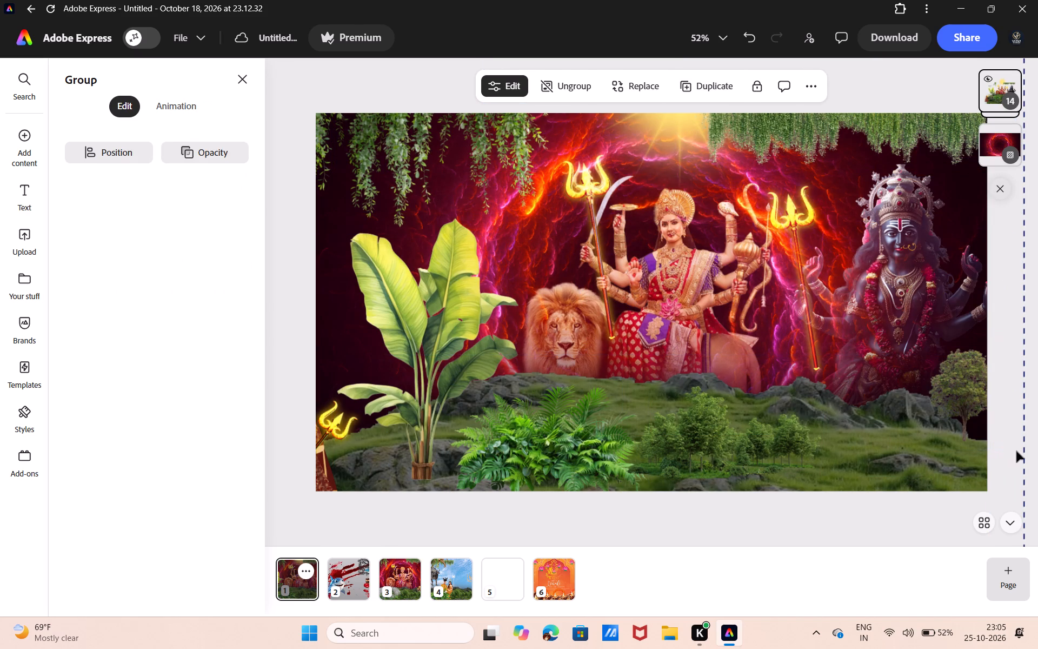
drag(1016, 451, 1037, 286)
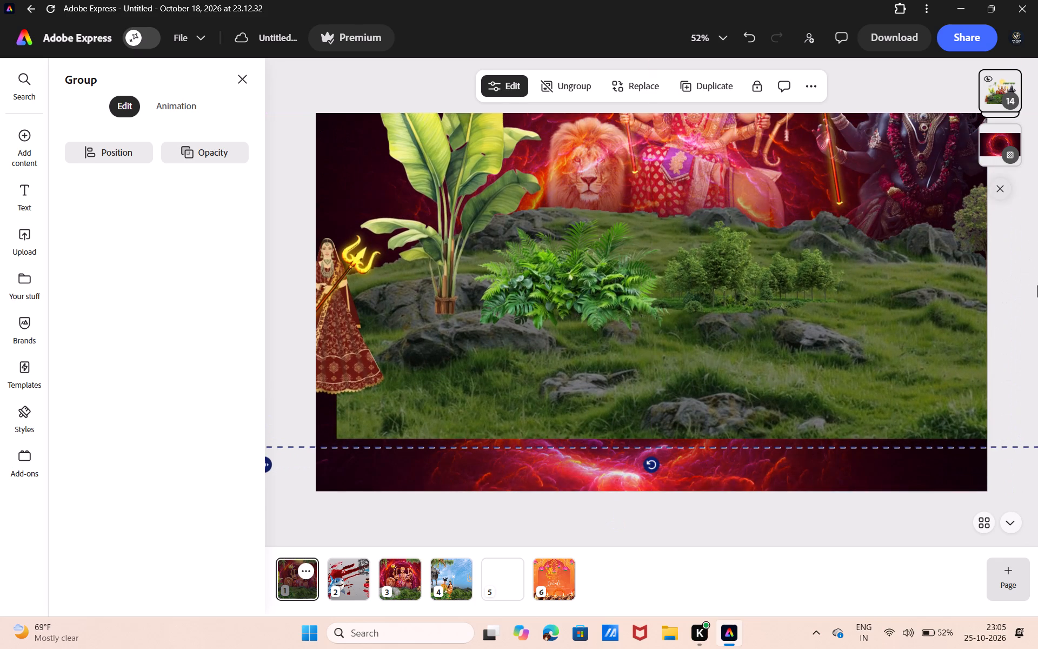
drag(288, 441, 405, 455)
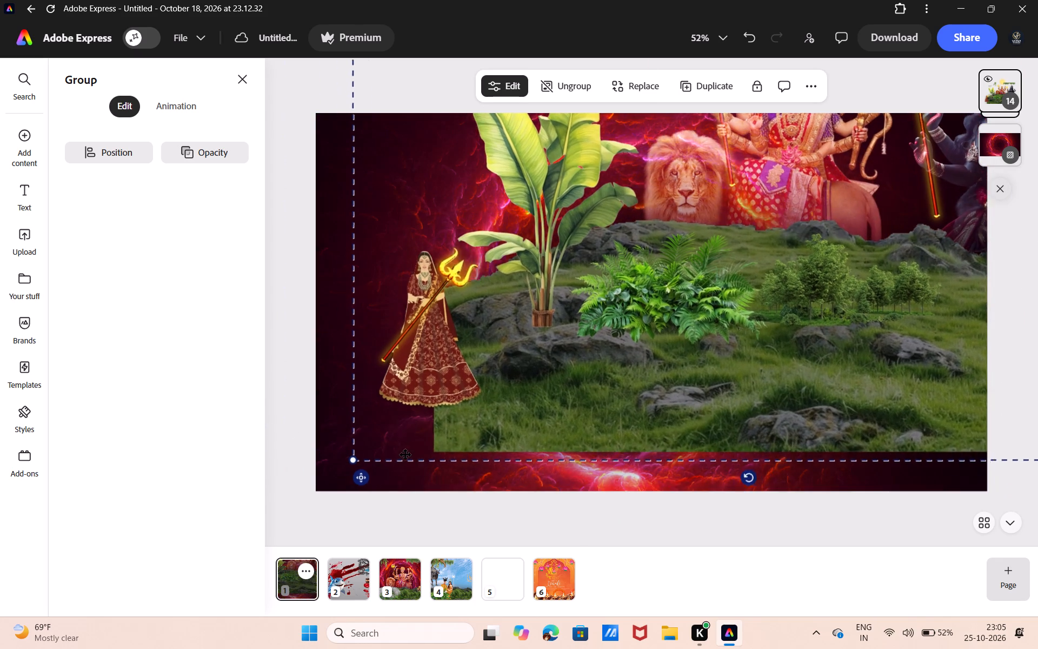
drag(405, 455, 406, 455)
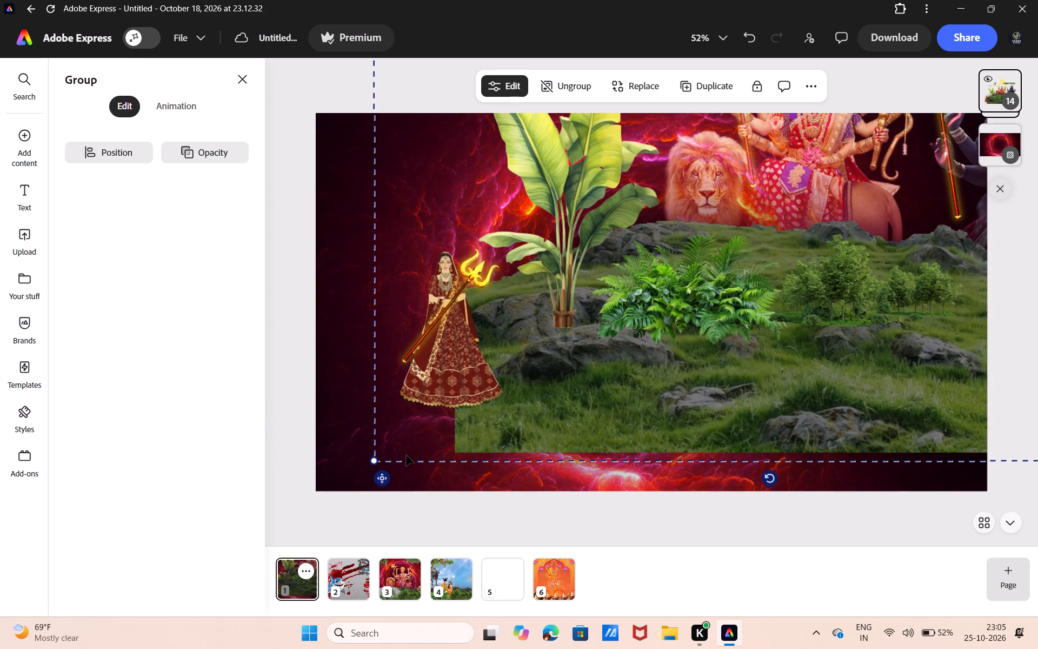
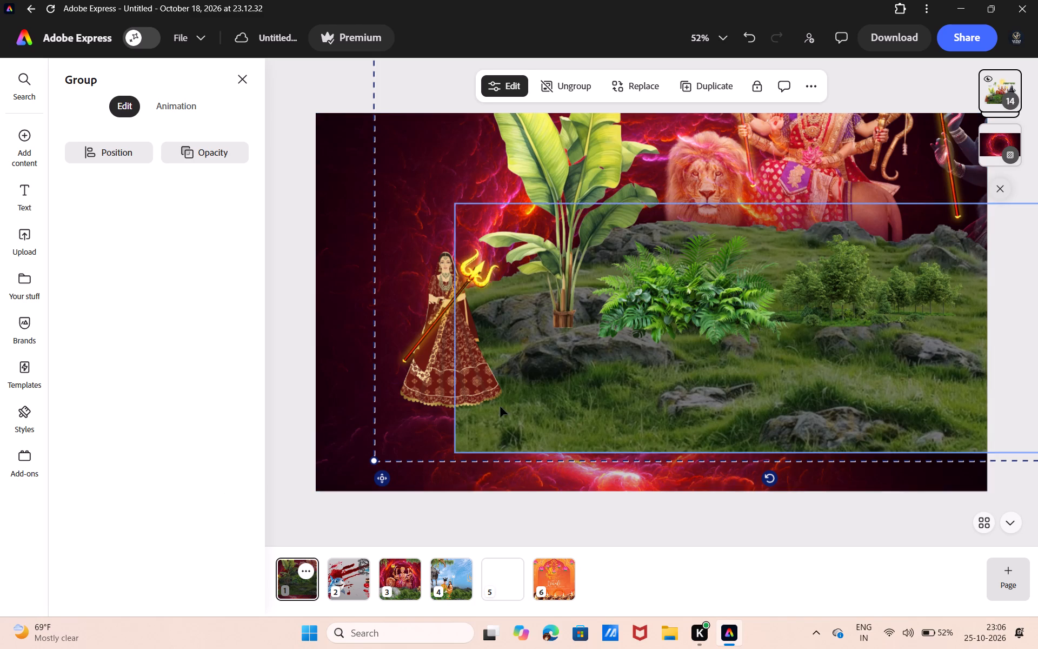
Scale the grouped scene down and reposition it right of the page's centre so its figures and landscape fit inside the page.
drag(374, 462, 663, 194)
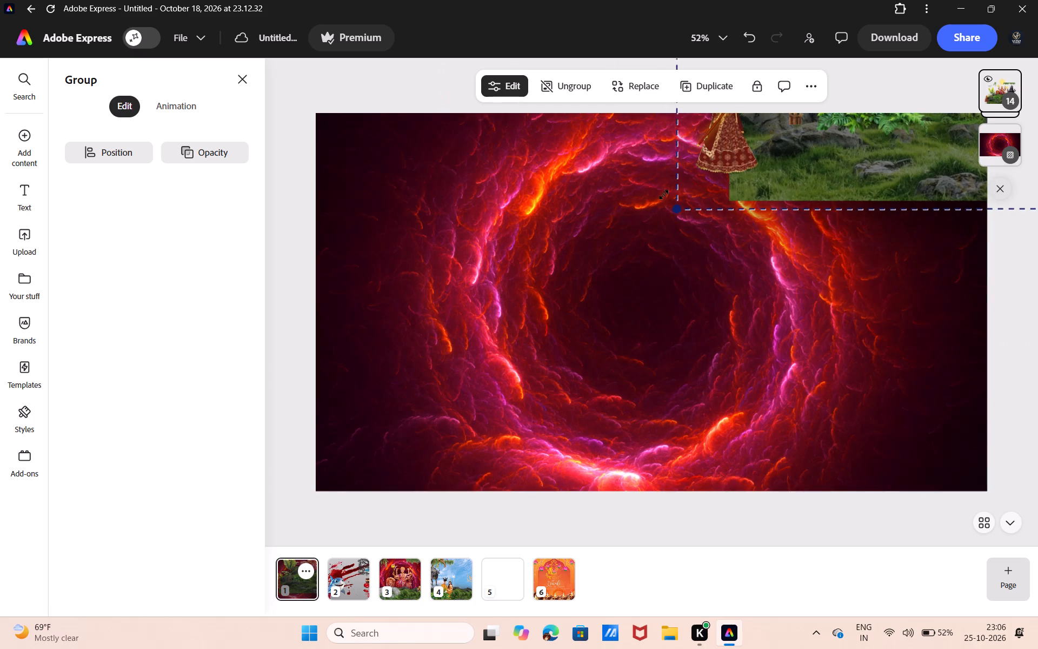
drag(663, 194, 663, 197)
drag(758, 211, 643, 368)
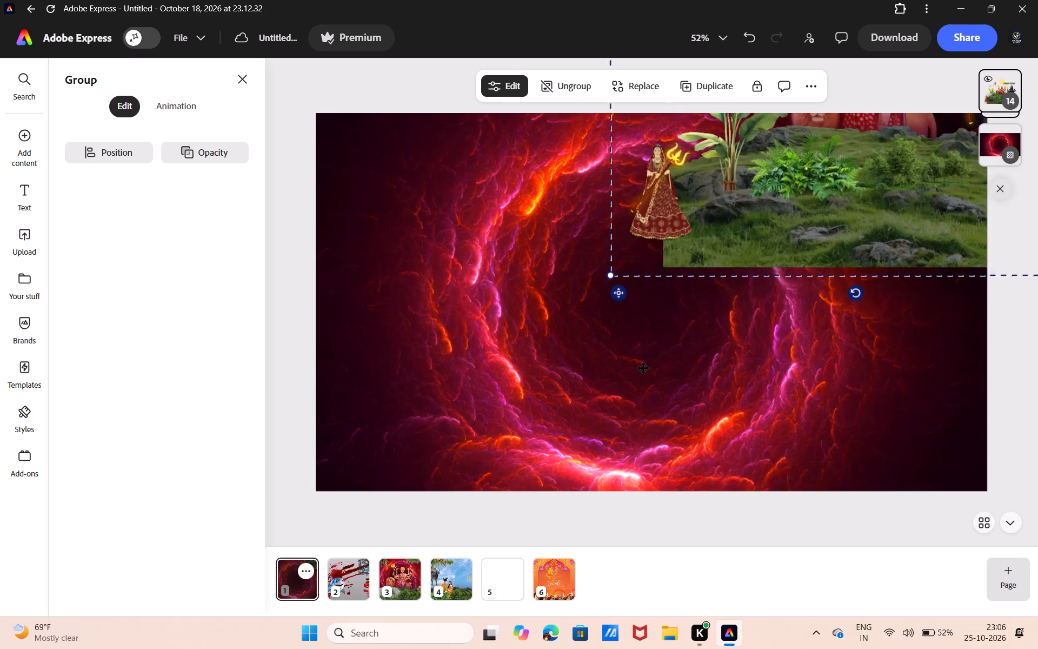
drag(643, 368, 520, 494)
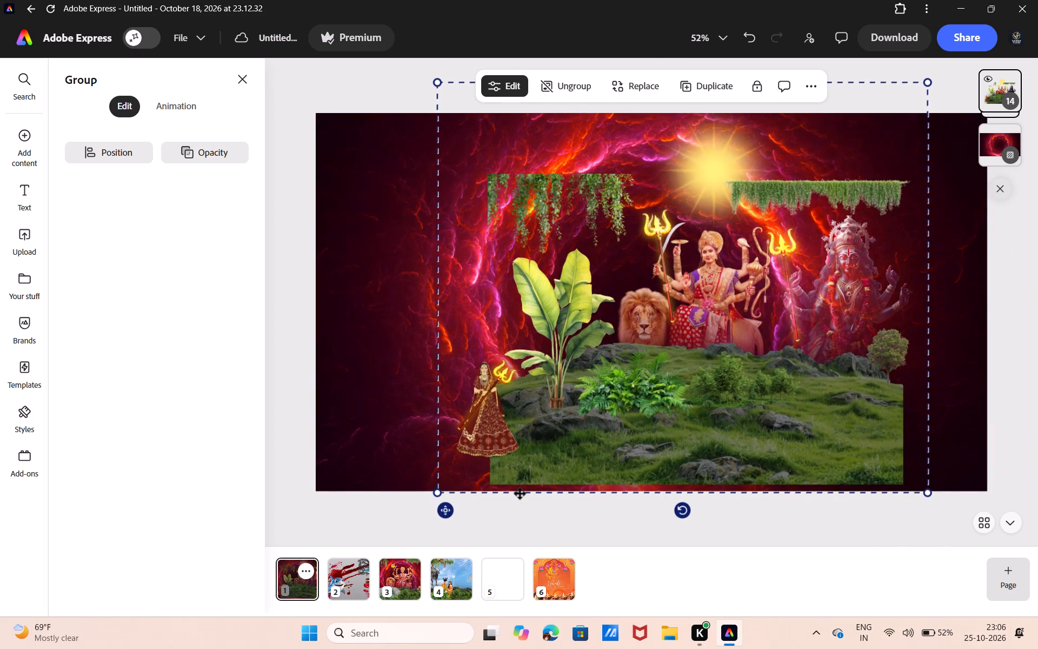
drag(520, 494, 549, 451)
Delete the grassy rock landscape and both strips of hanging vines from the grouped scene.
click(615, 353)
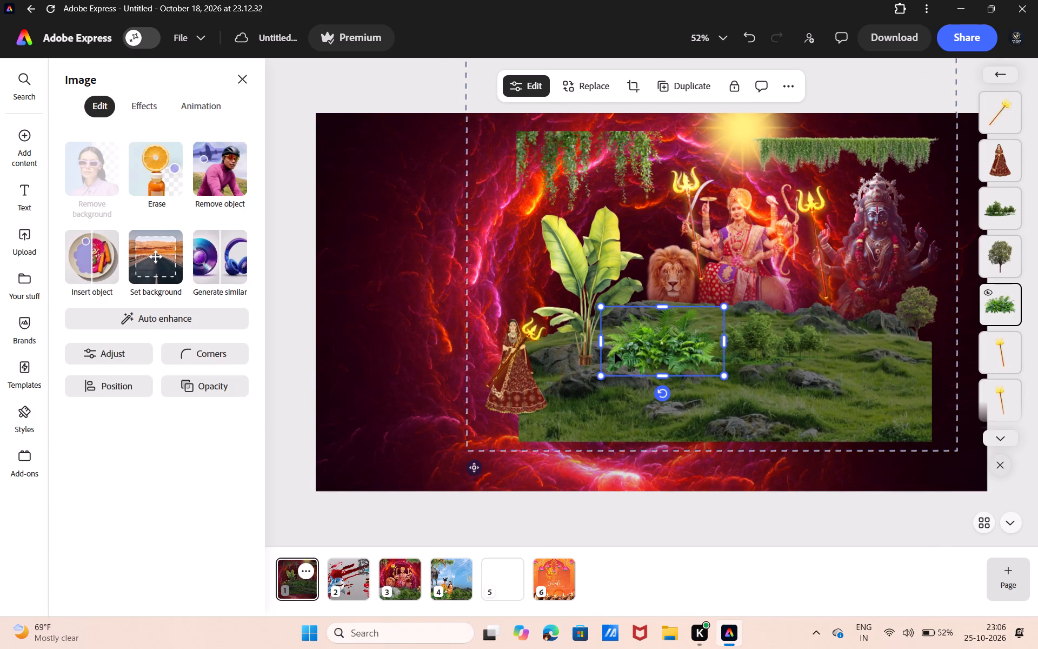
click(515, 338)
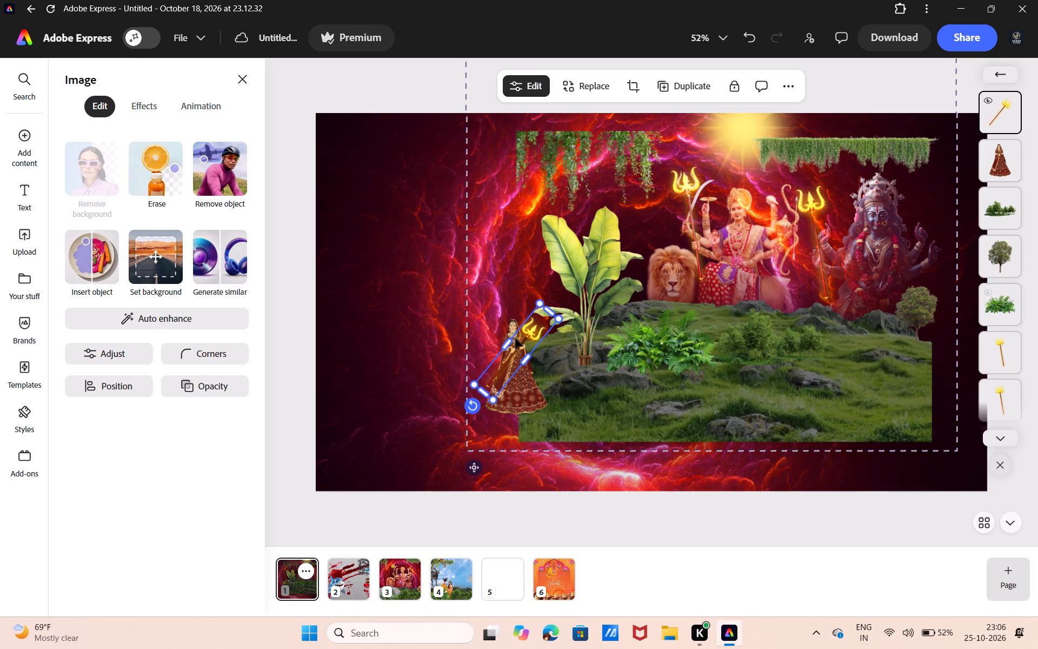
click(634, 380)
key(BackSpace)
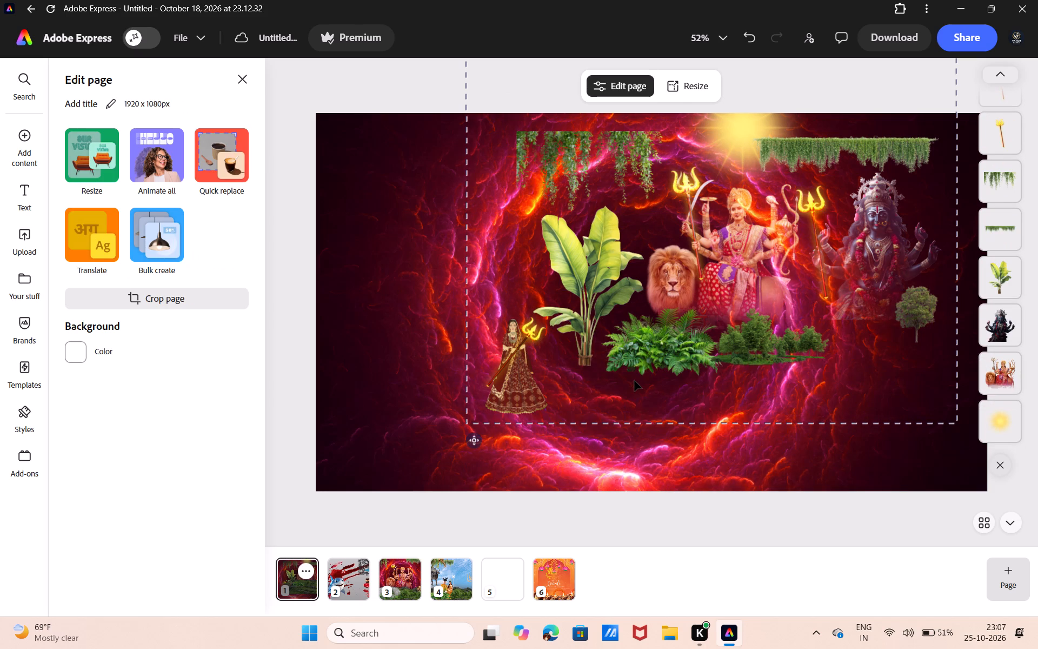
click(604, 192)
key(BackSpace)
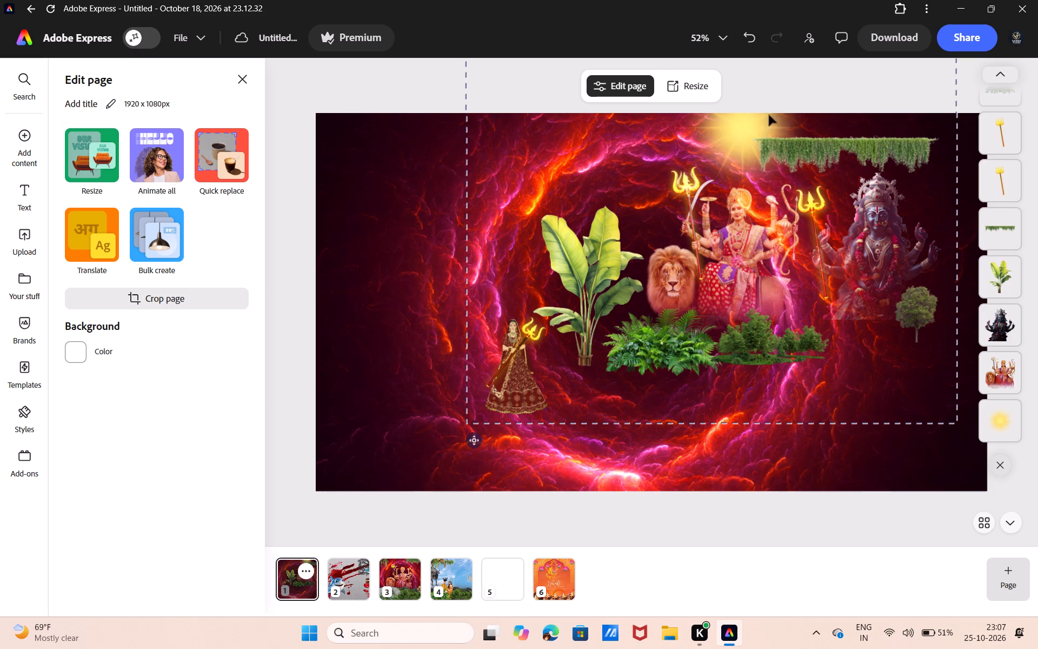
click(822, 135)
key(BackSpace)
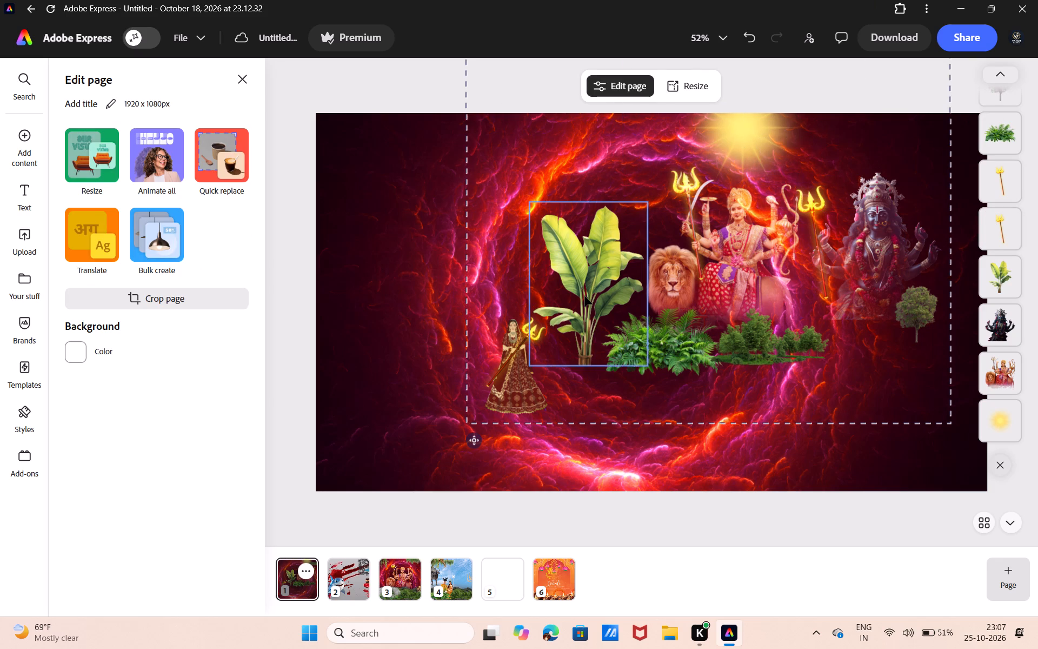
Delete the remaining greenery from the grouped scene: the banana plant, green fern, row of bushes and tree.
click(584, 295)
key(BackSpace)
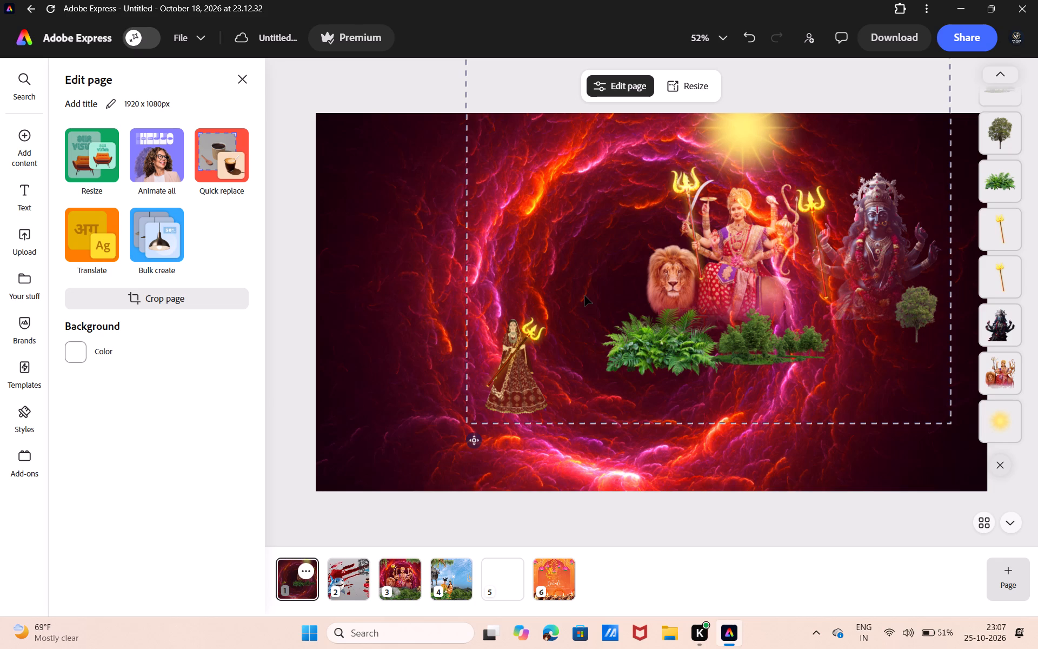
click(663, 349)
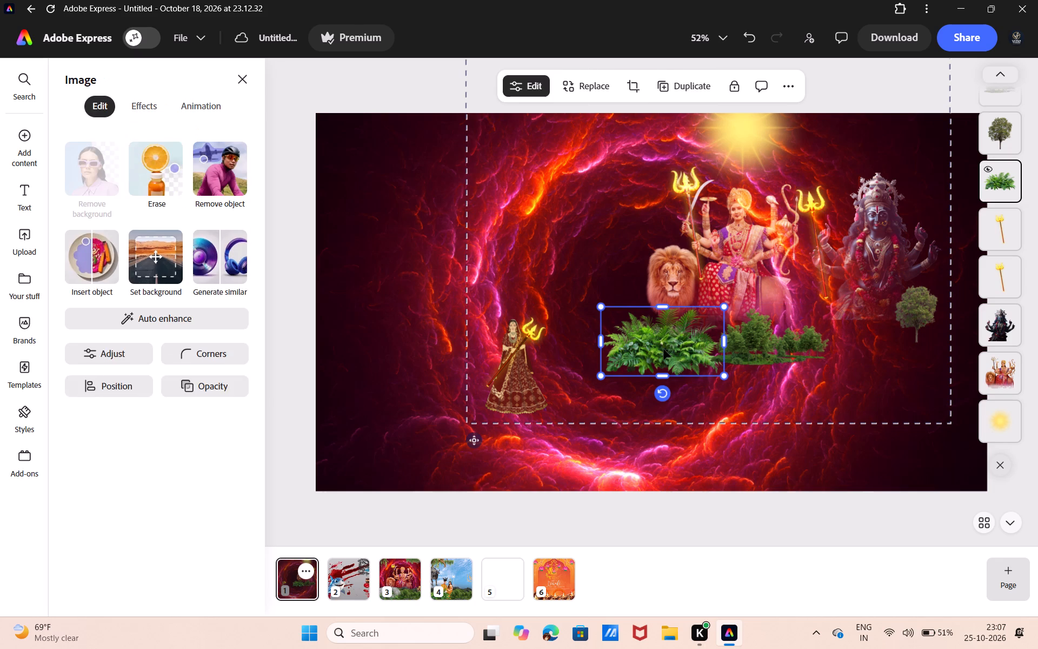
key(BackSpace)
click(740, 346)
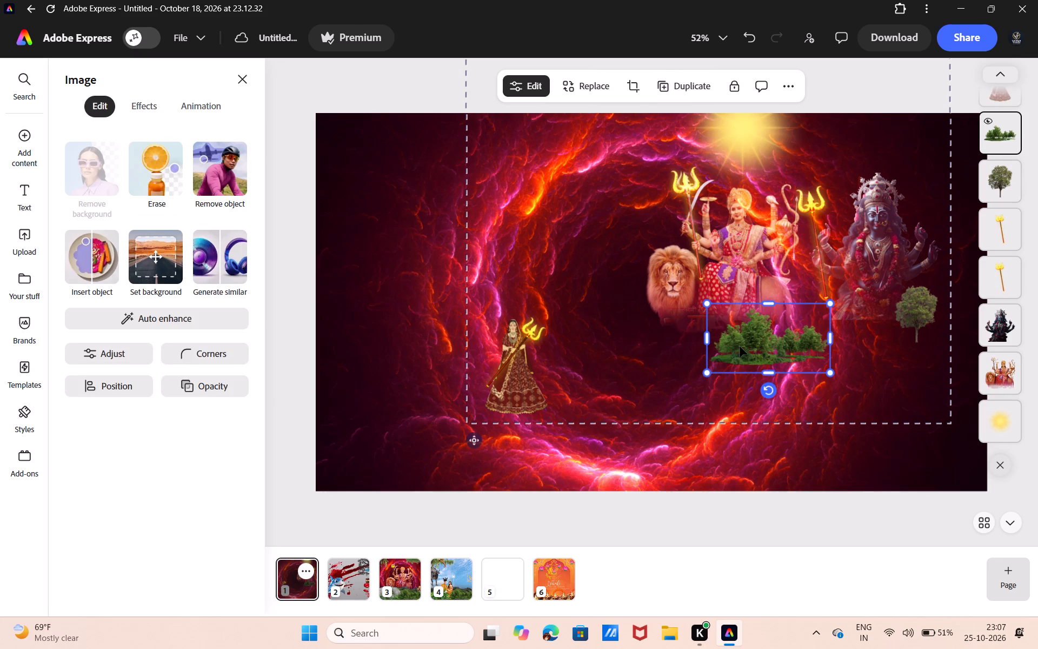
key(BackSpace)
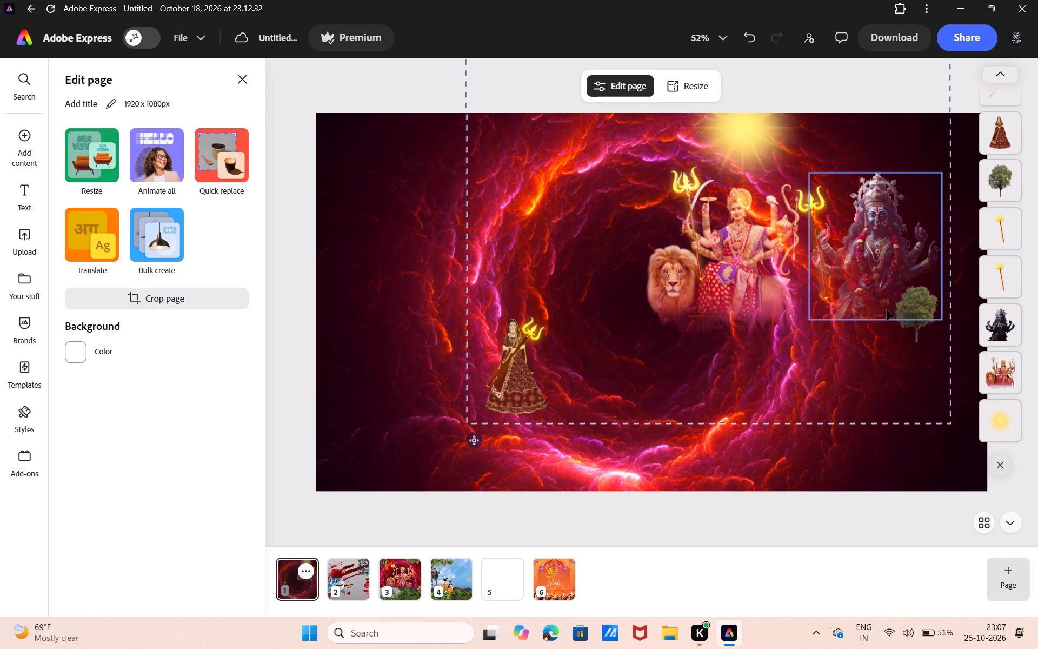
click(896, 324)
key(BackSpace)
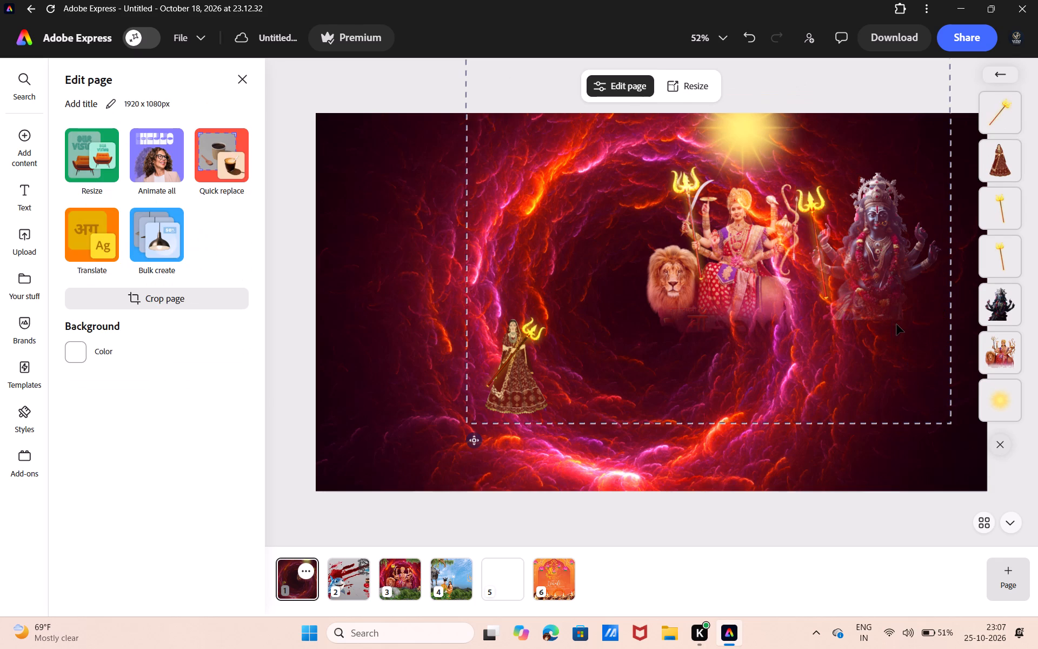
Move the grouped figures and sun slightly down and left on the page, and ungroup them.
drag(656, 386, 633, 435)
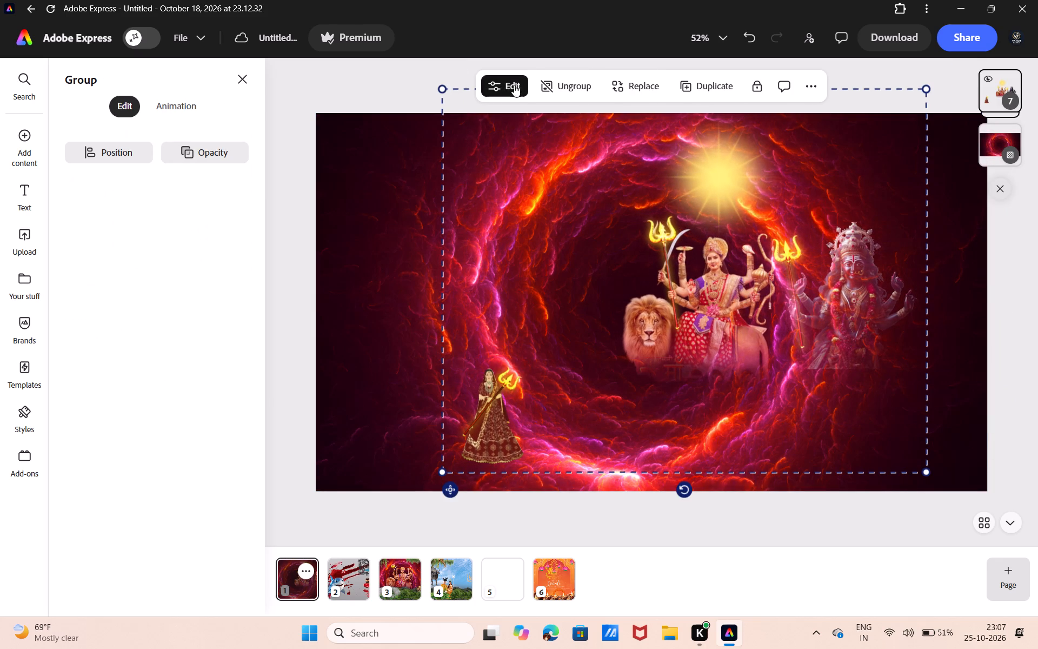
click(574, 78)
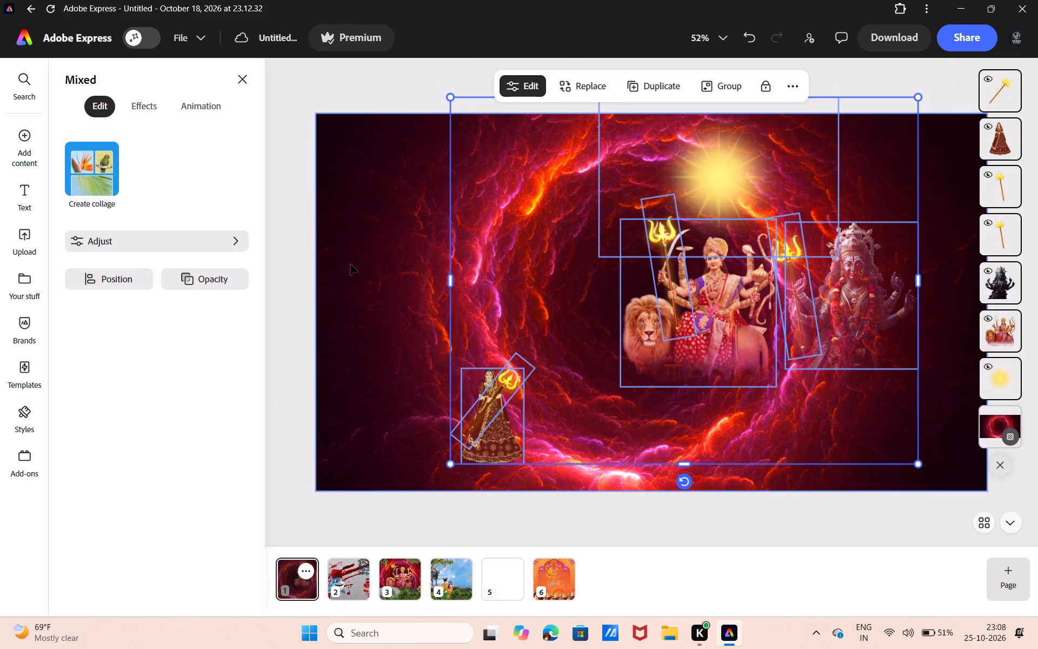
Group the sun, goddess with lion, dark deity and the two tridents beside them, leaving out the woman with trident.
click(350, 264)
drag(566, 123, 575, 159)
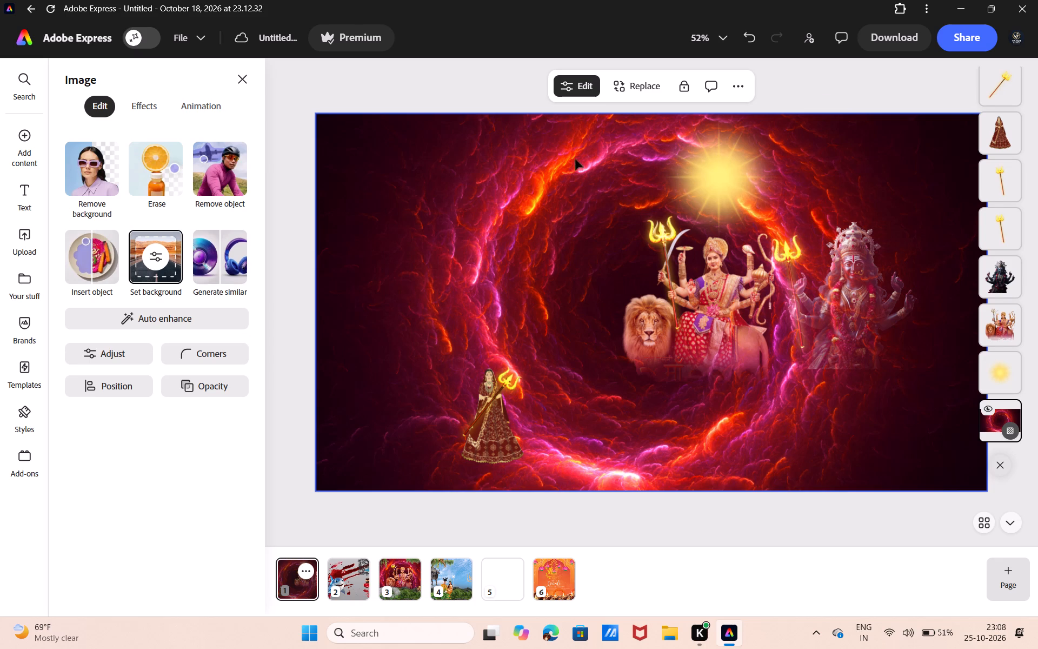
drag(575, 159, 979, 394)
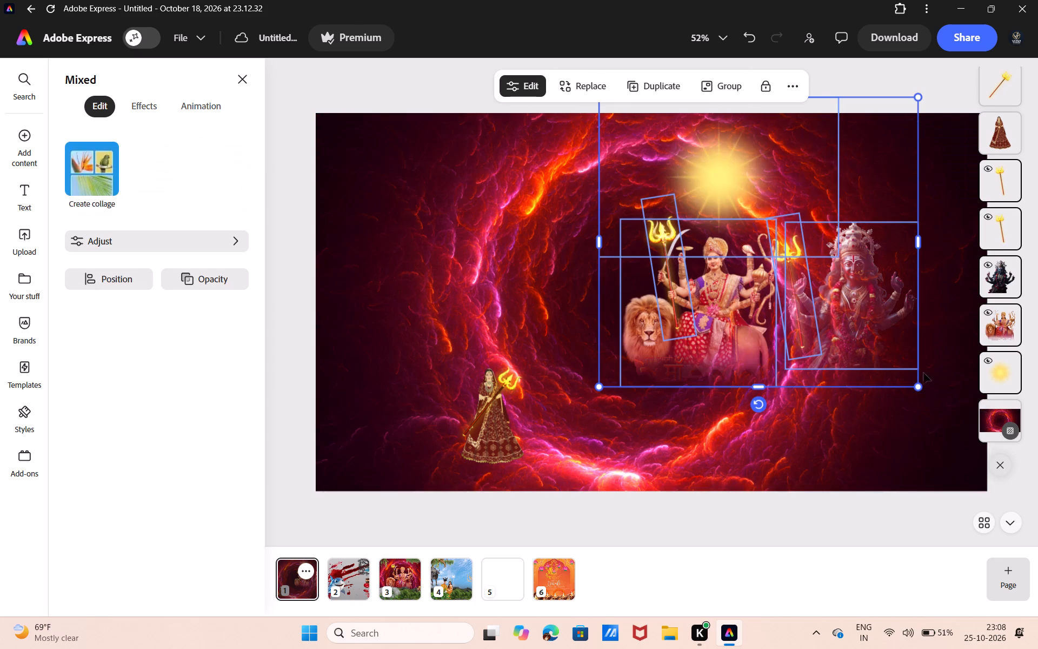
click(719, 96)
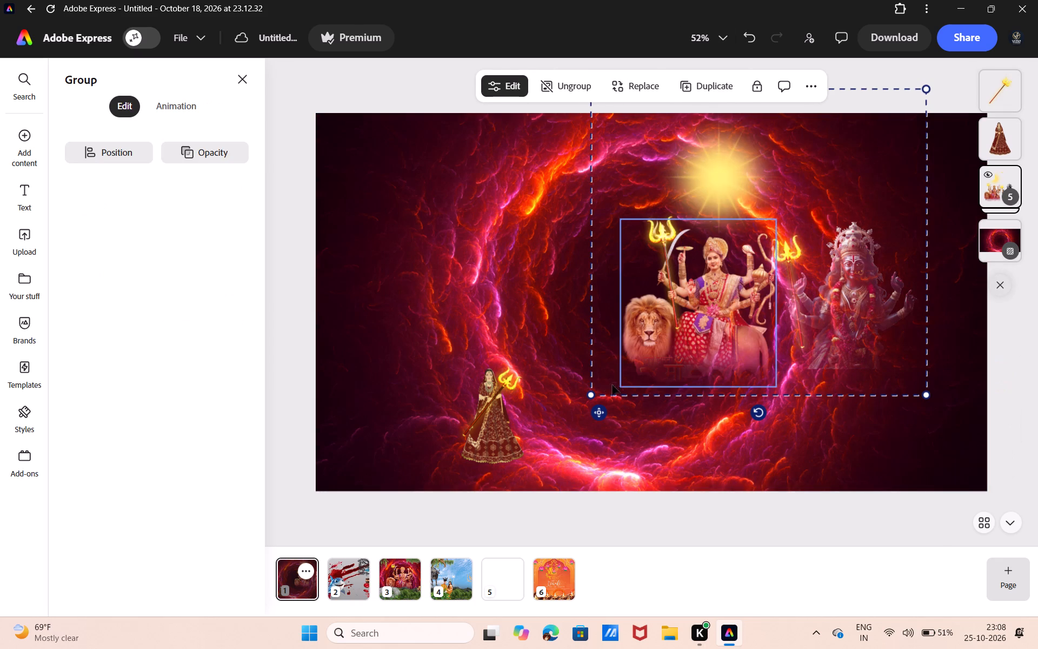
Shrink the group of deities and sun to about half its size in the page's upper-right area.
drag(594, 395, 703, 307)
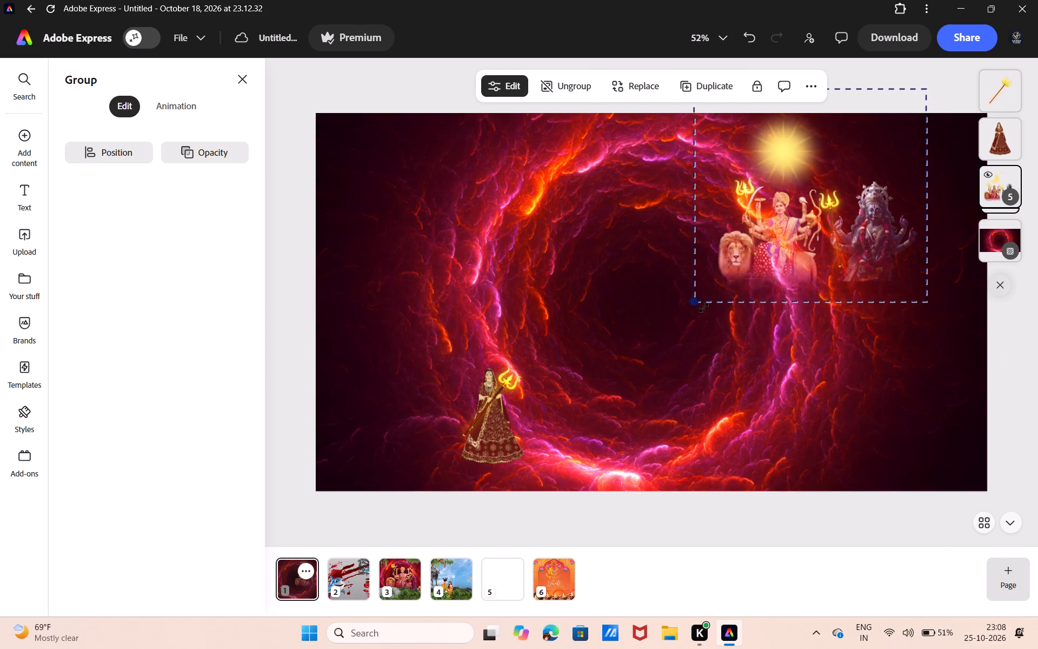
drag(703, 307, 761, 267)
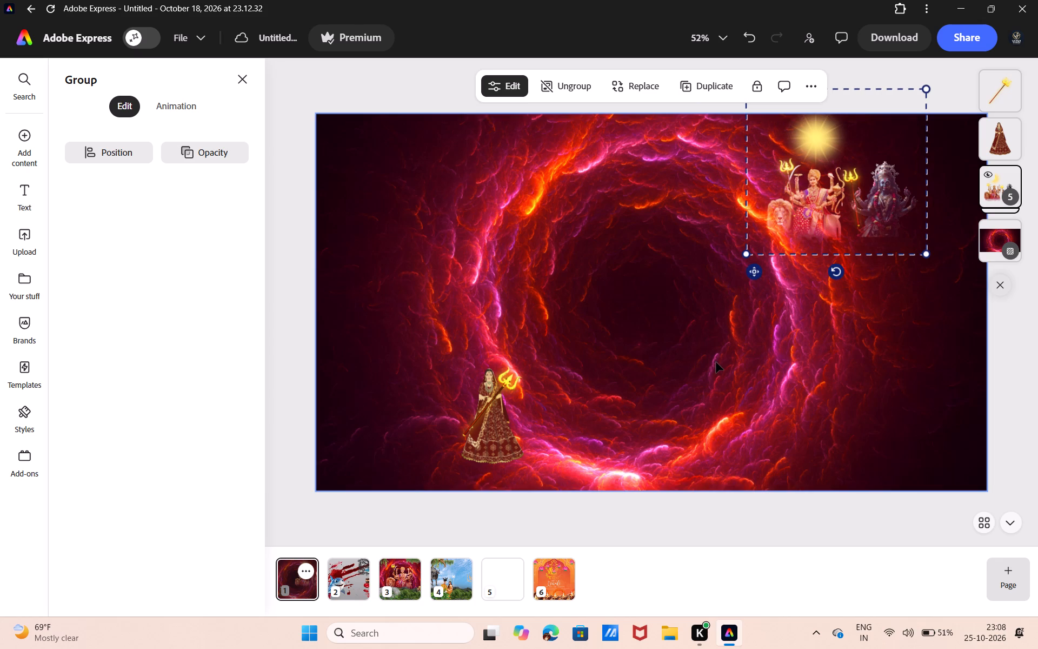
Replace the page's red vortex background with the blue cloudy sky from the recently used backgrounds.
click(716, 362)
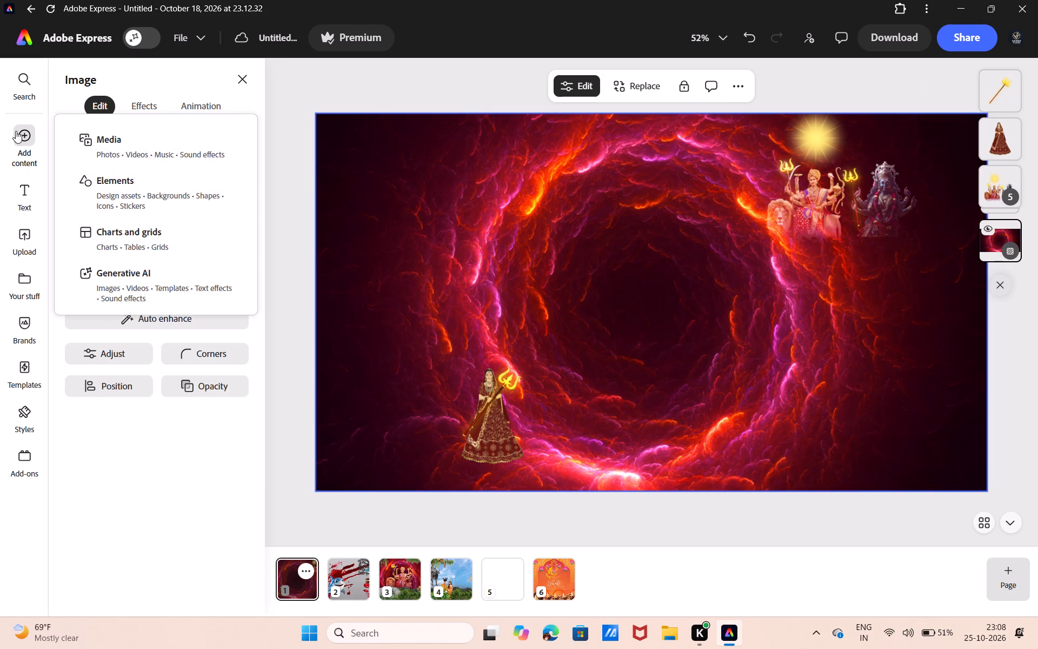
click(90, 179)
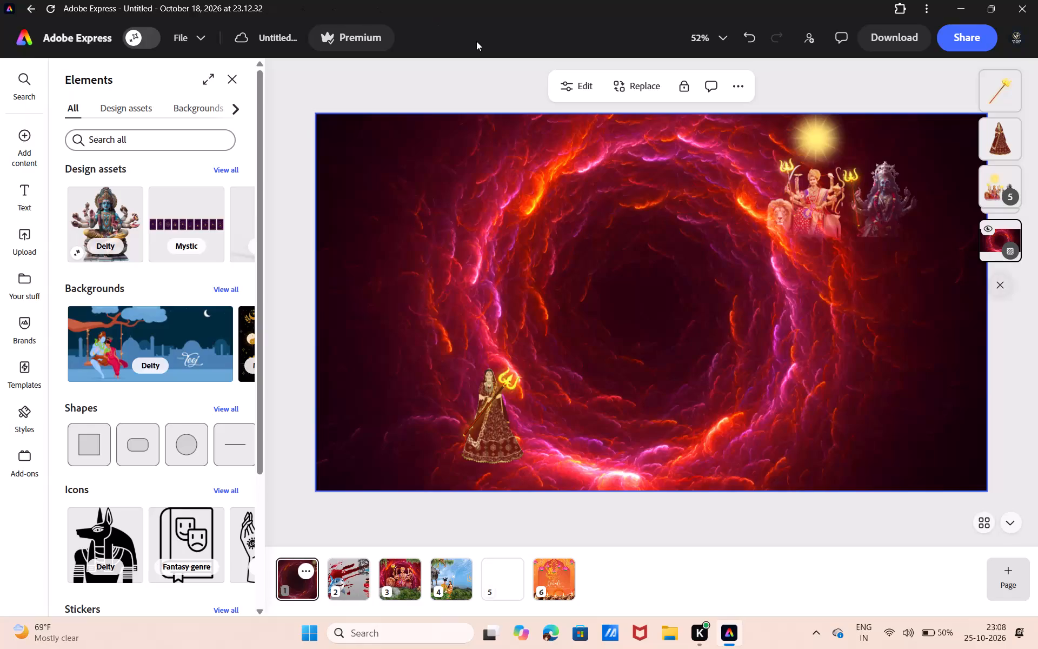
click(184, 109)
scroll(165, 433, left, 1)
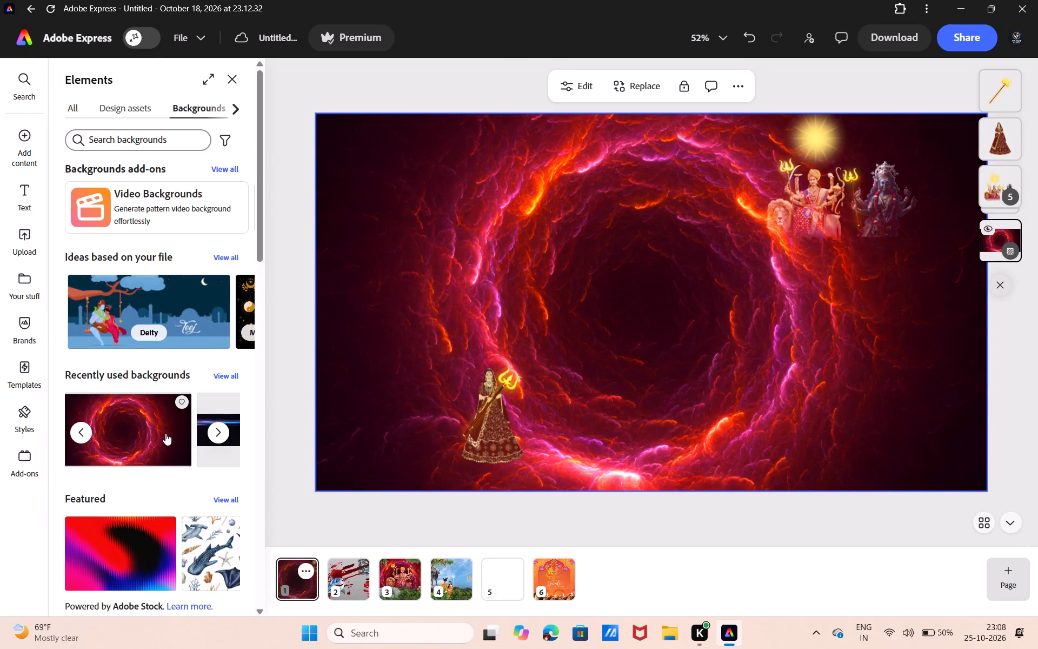
scroll(165, 433, left, 6)
click(165, 433)
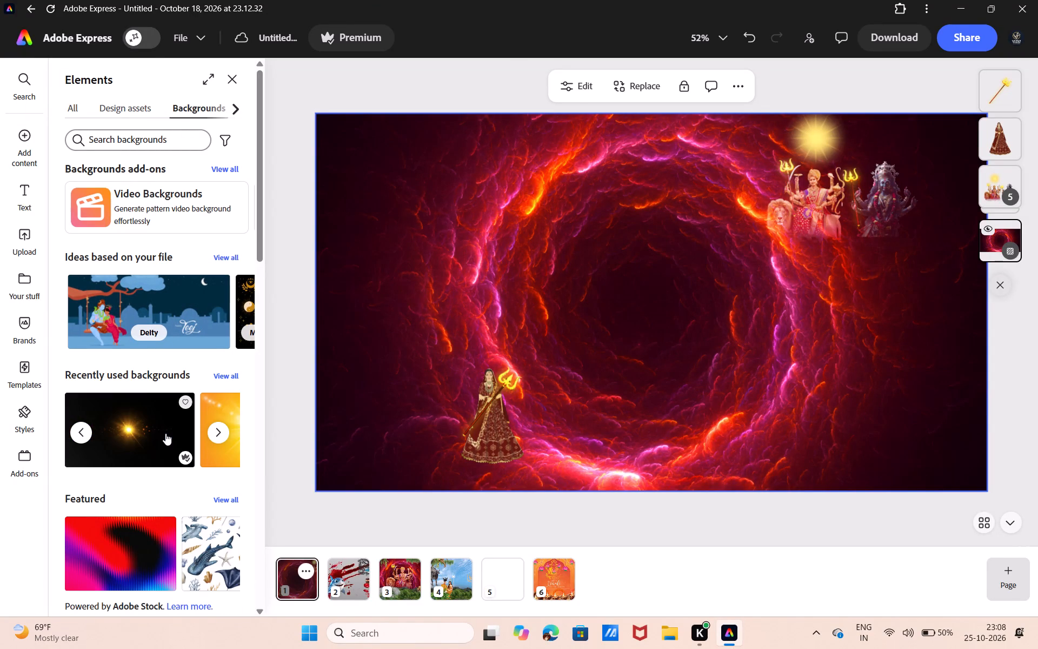
scroll(165, 433, left, 8)
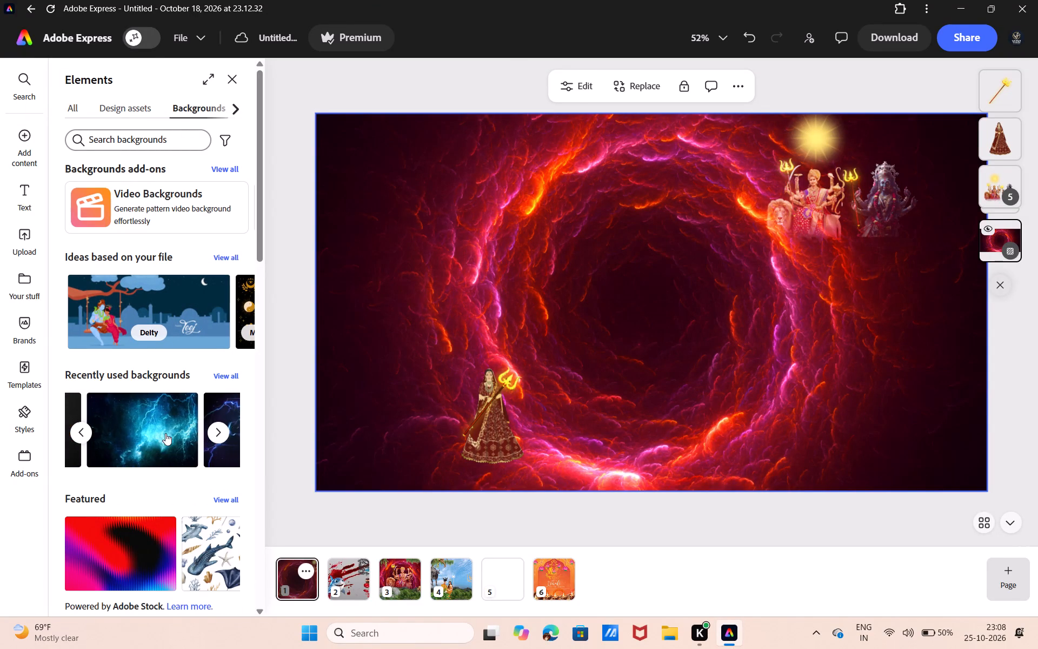
scroll(165, 433, left, 2)
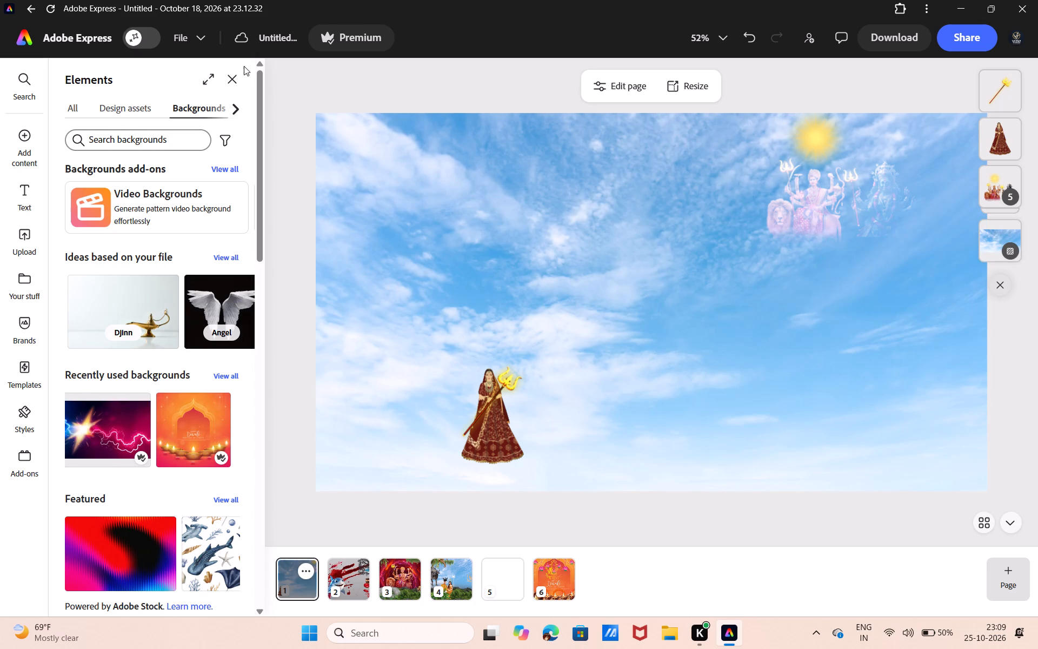
Search the design assets for "earth".
click(119, 108)
click(122, 137)
text(earth)
key(Return)
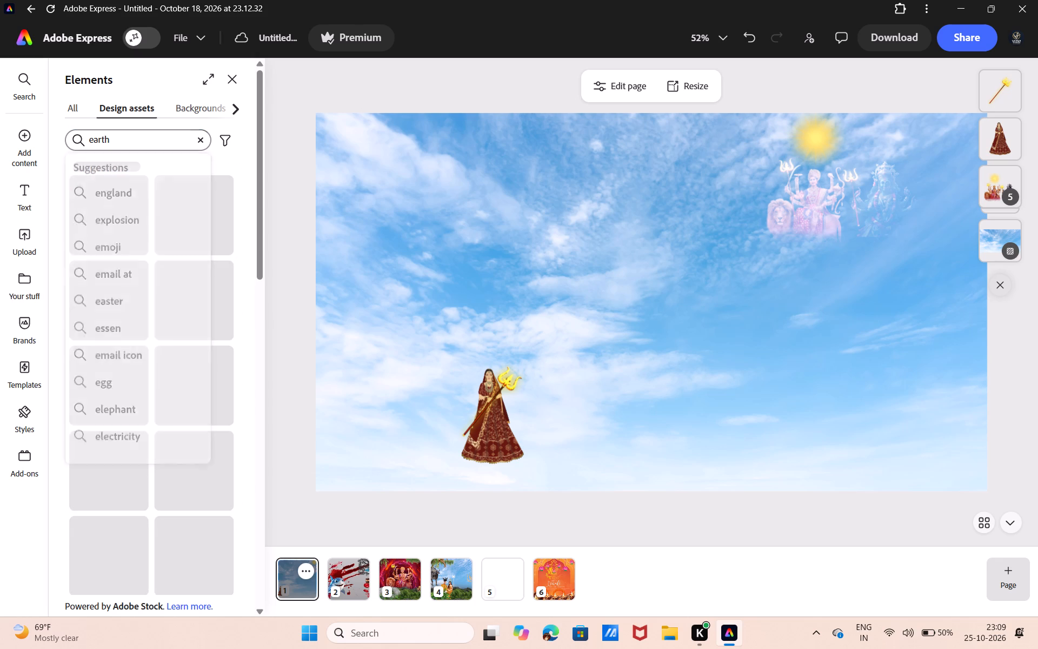
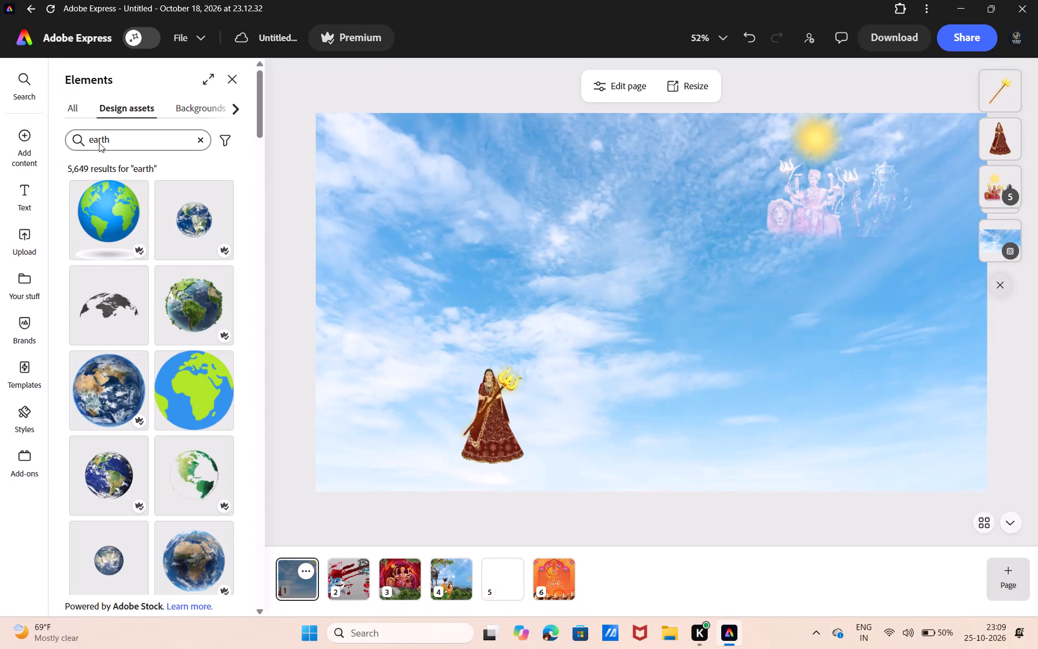
Add the realistic blue earth globe photo from the search results and place it in the page's upper middle, beside the deities.
click(205, 203)
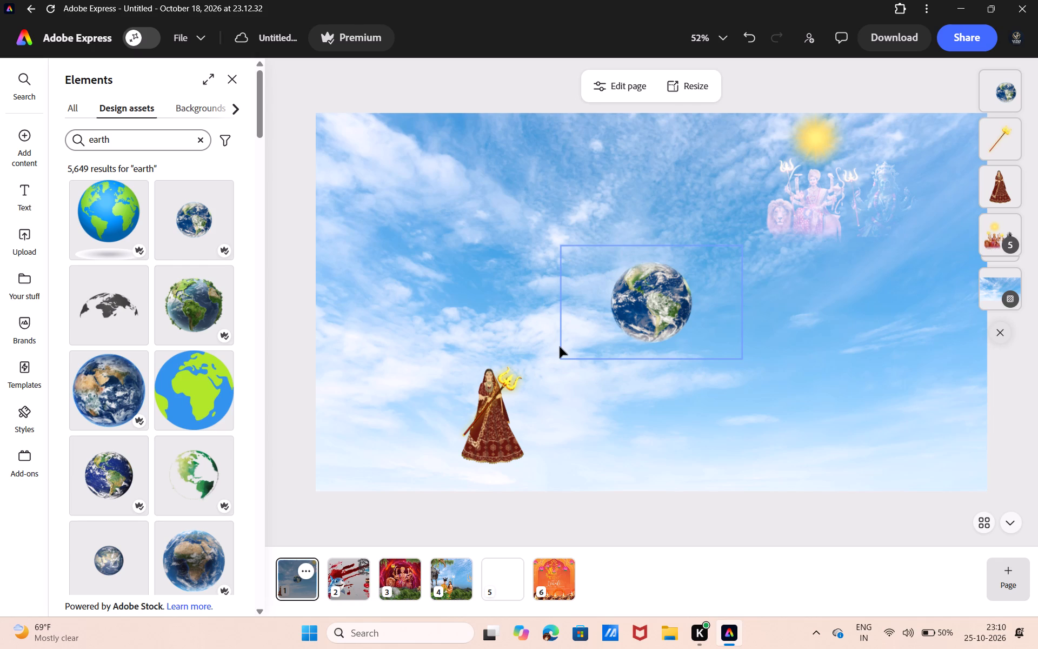
drag(682, 320, 698, 250)
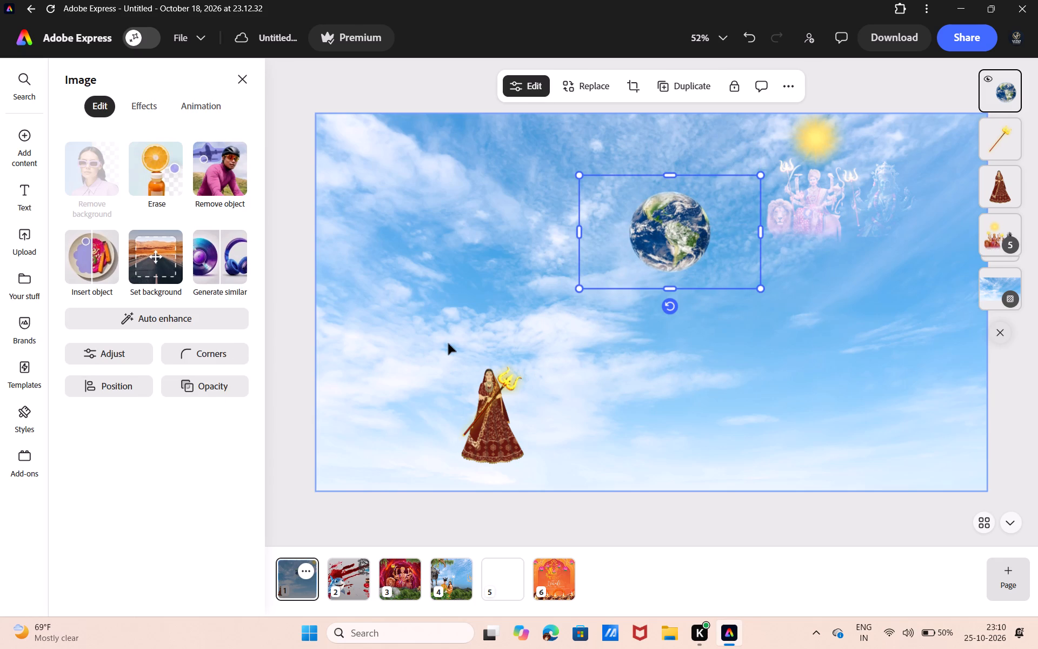
Group the woman with her trident and move the group up into the sky, about level with the earth globe.
drag(448, 343, 542, 436)
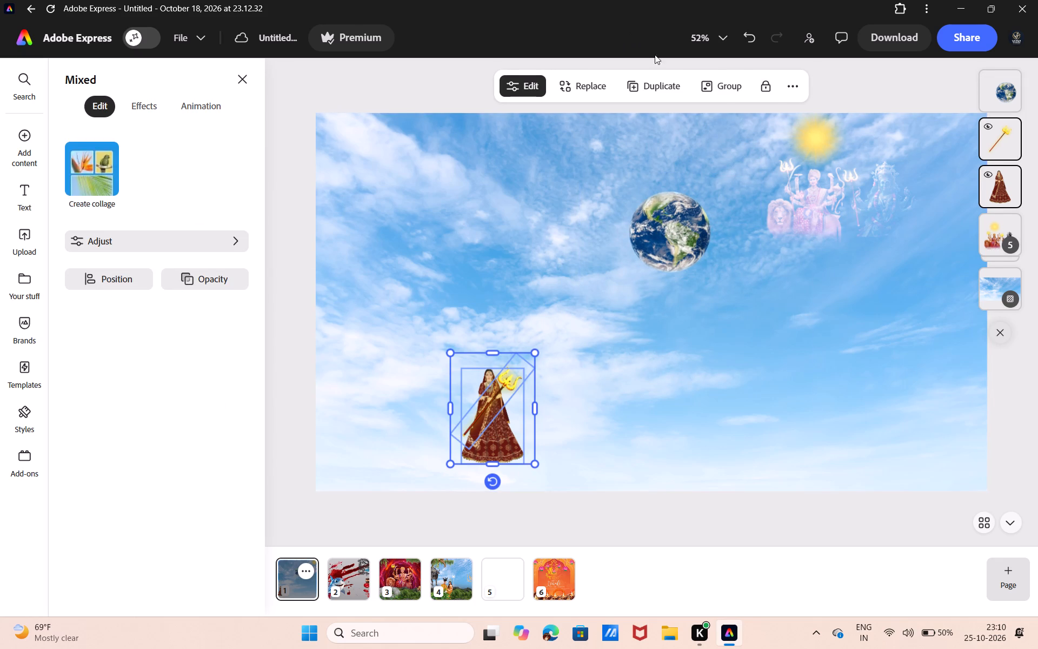
click(708, 85)
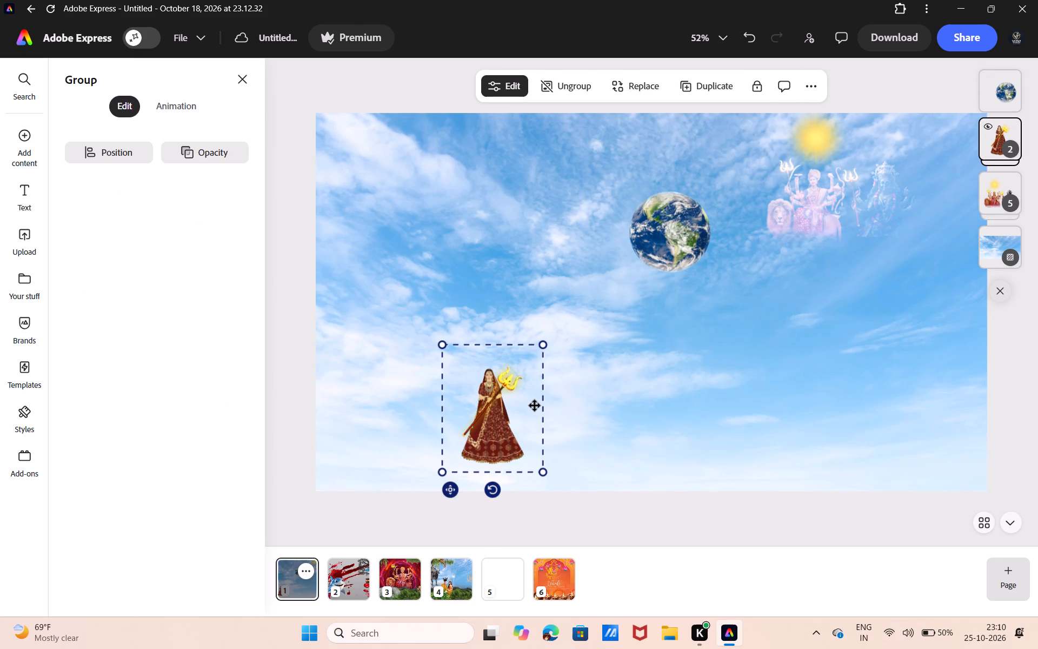
drag(534, 406, 507, 270)
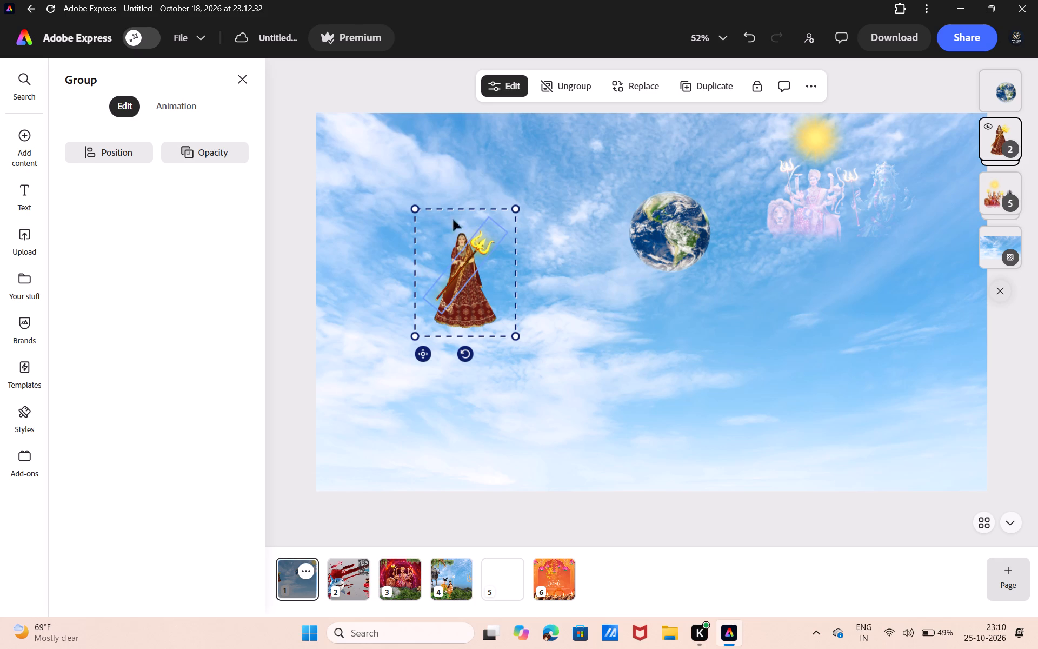
Shrink the earth globe to about four-fifths of its size and move it down near the page's centre.
click(647, 214)
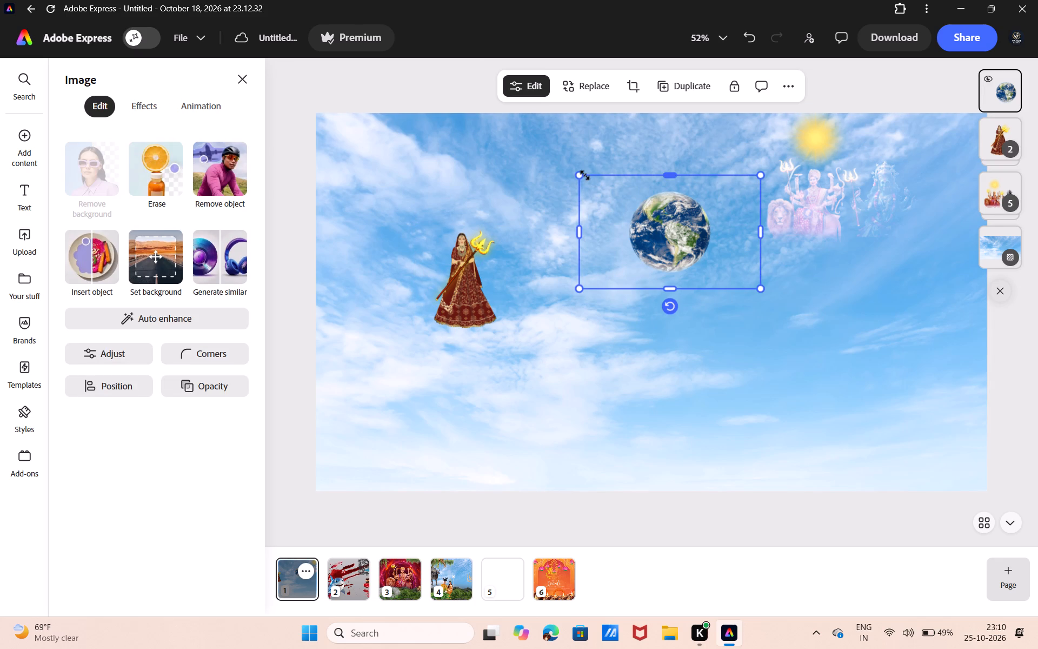
drag(583, 175, 618, 186)
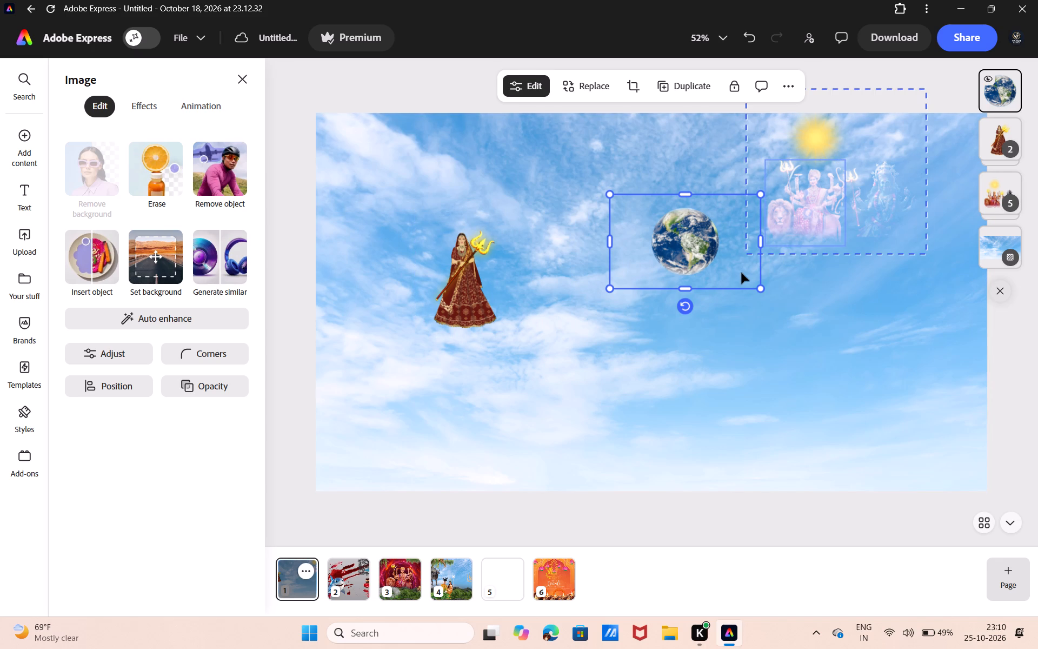
drag(741, 273, 682, 355)
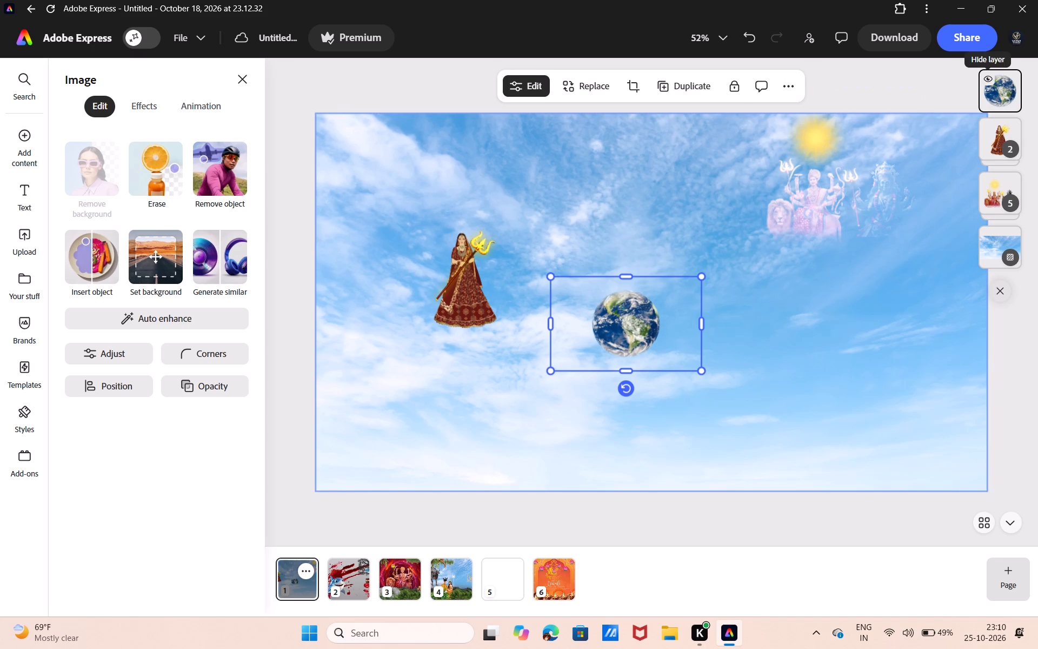
Close the Adobe Express window.
click(1029, 5)
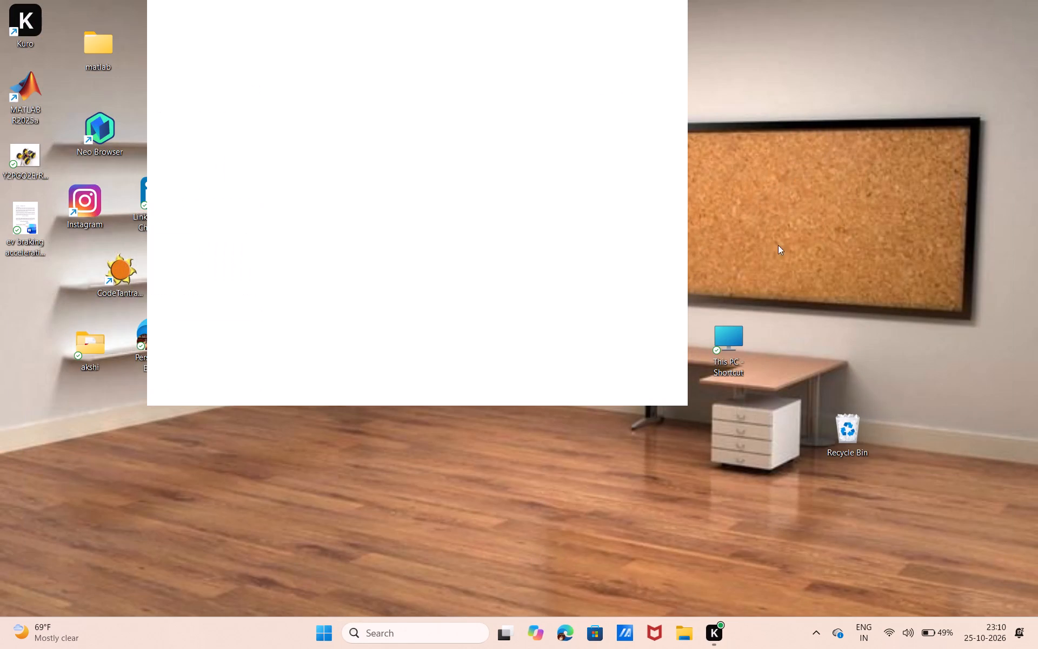
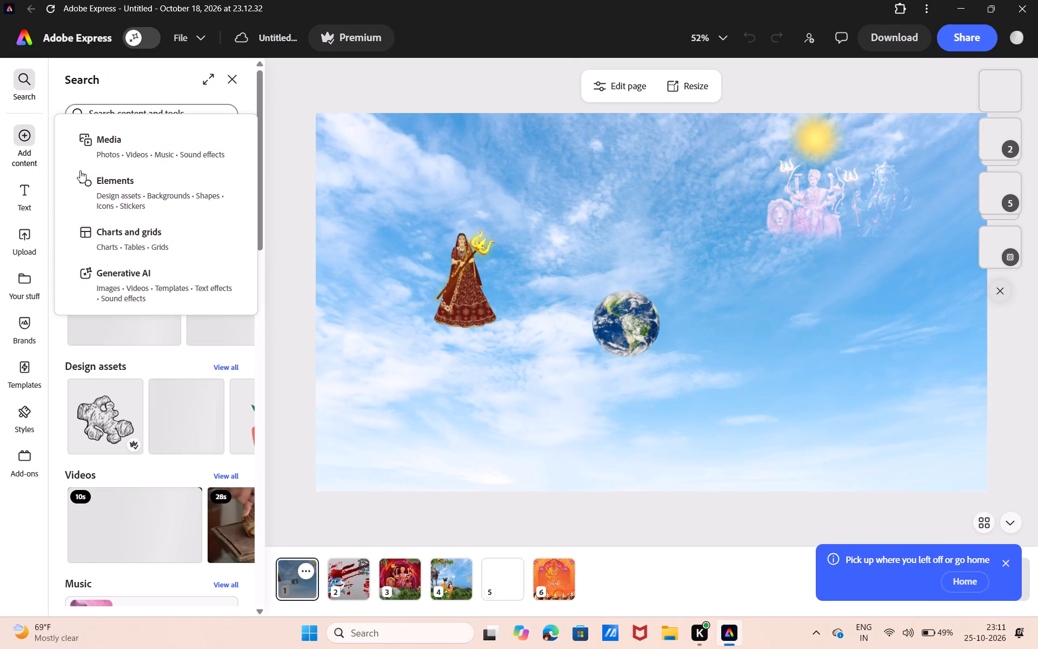
Add the blue-crystal staff and the purple planet from the Fantasy world design assets to the page.
click(85, 172)
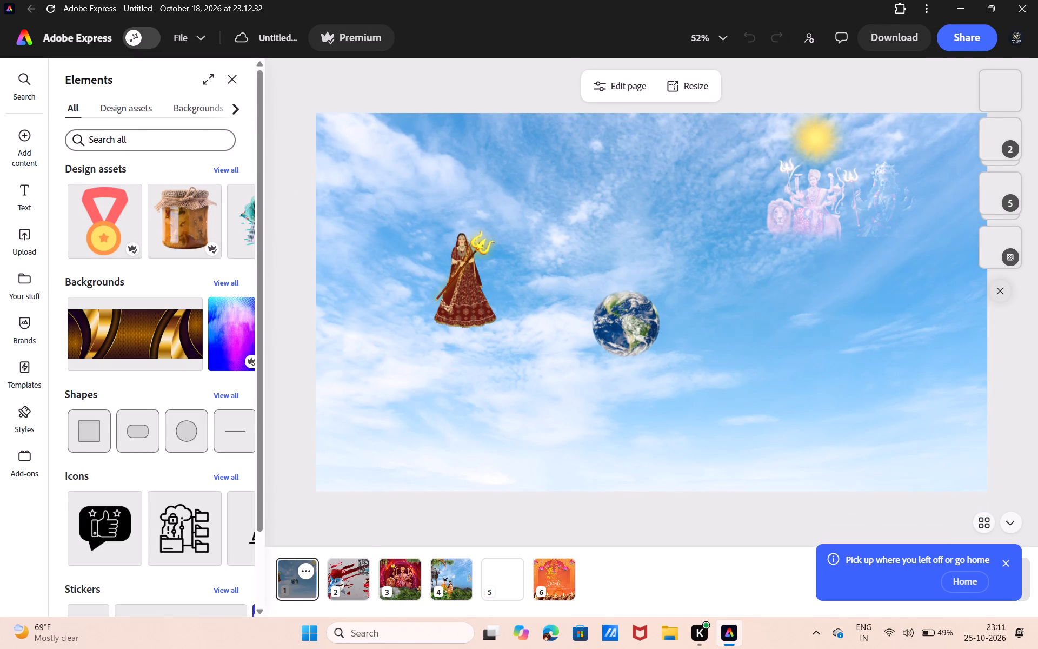
click(133, 110)
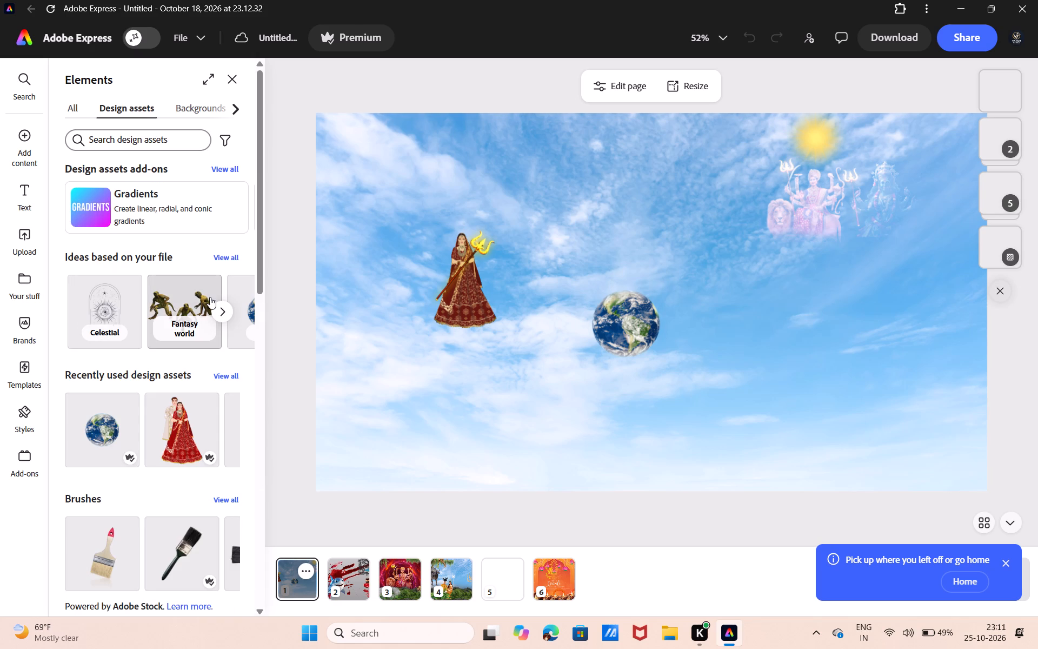
scroll(210, 297, up, 1)
scroll(210, 297, right, 1)
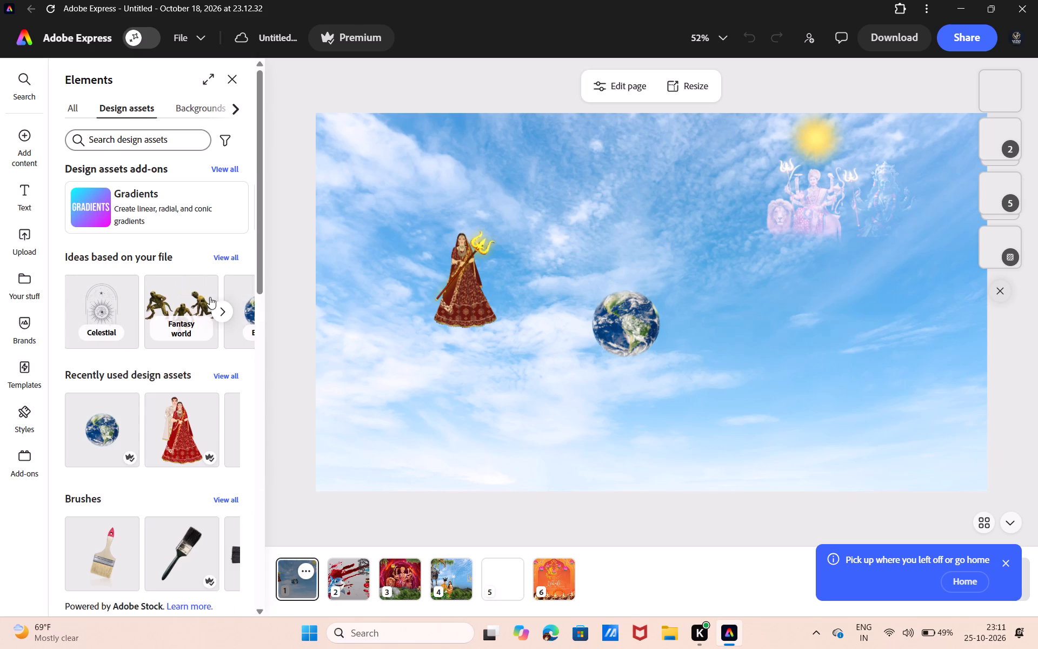
scroll(210, 297, right, 1)
click(210, 297)
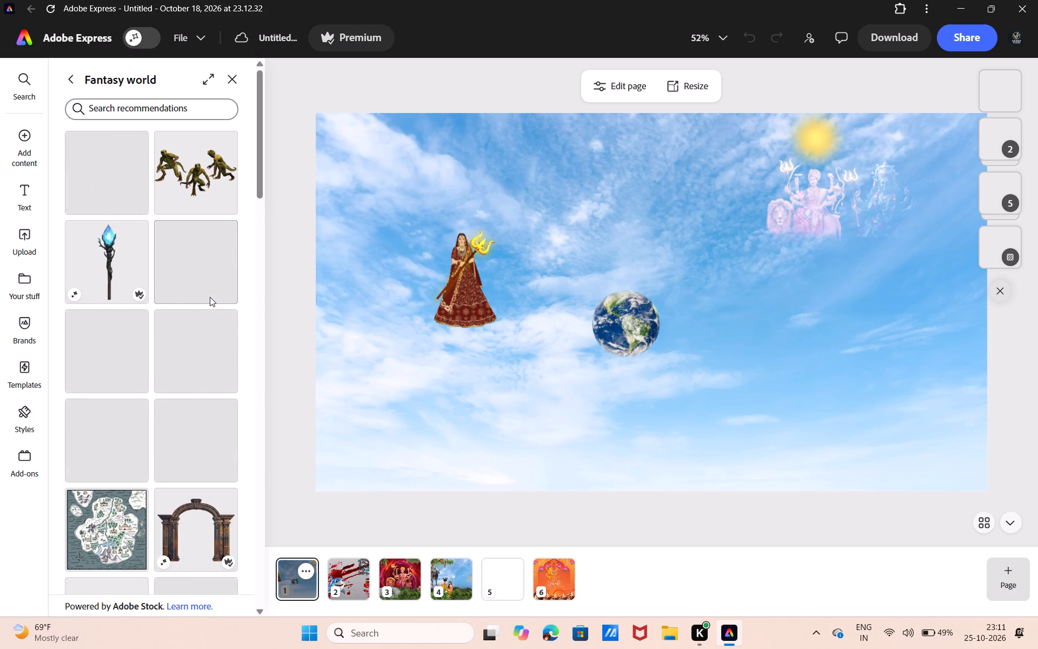
click(131, 281)
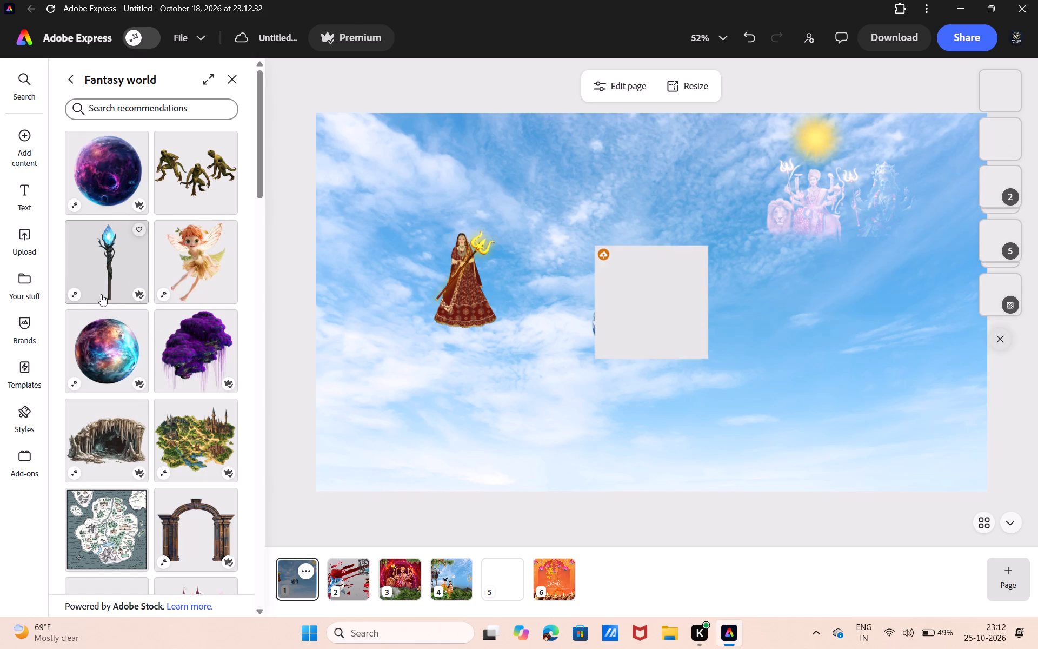
click(105, 171)
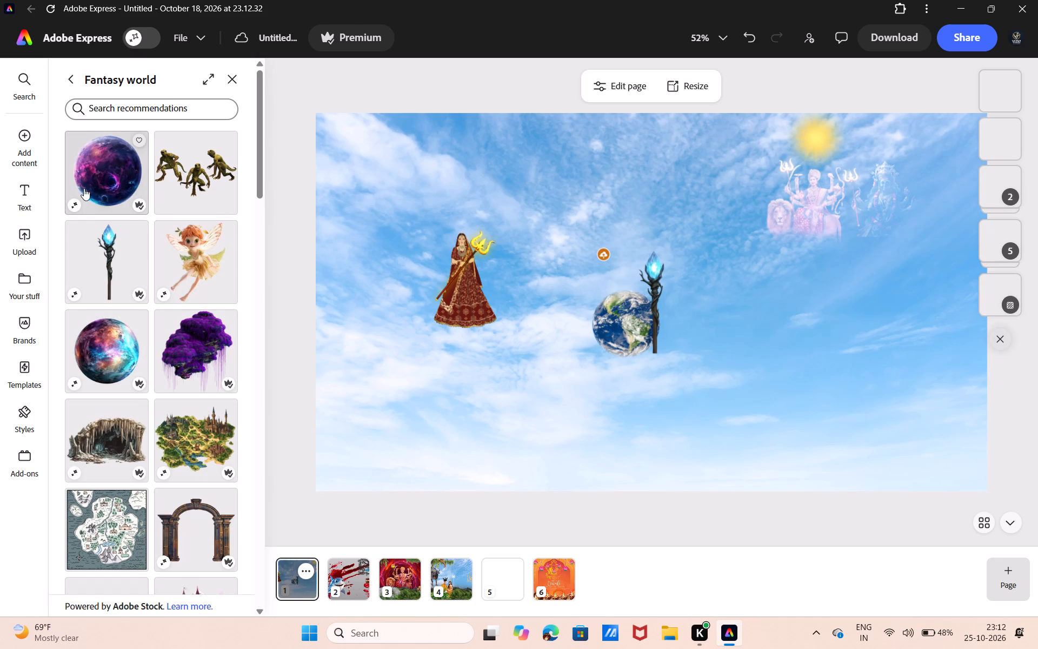
Find the flaming meteor further down the Fantasy world collection and add it to the page.
scroll(163, 304, down, 3)
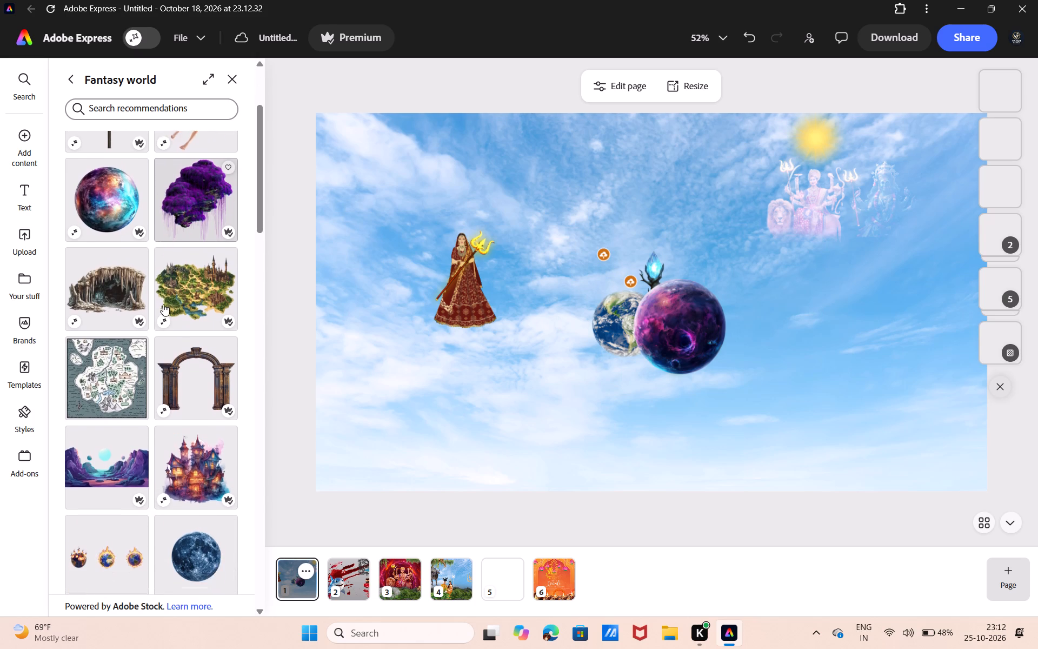
scroll(163, 304, down, 5)
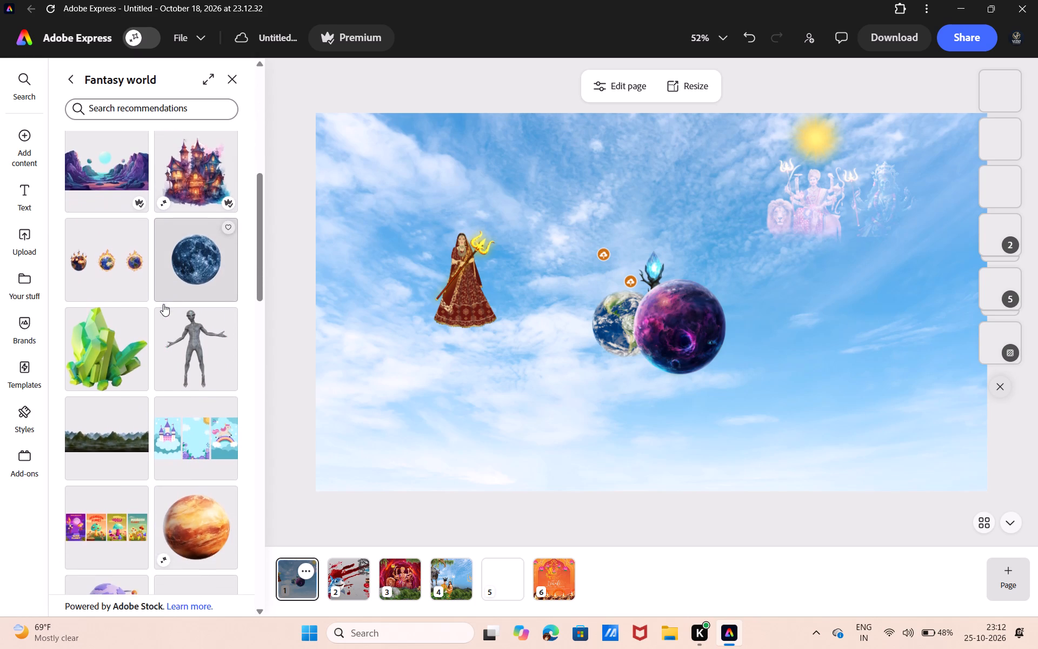
scroll(163, 304, down, 5)
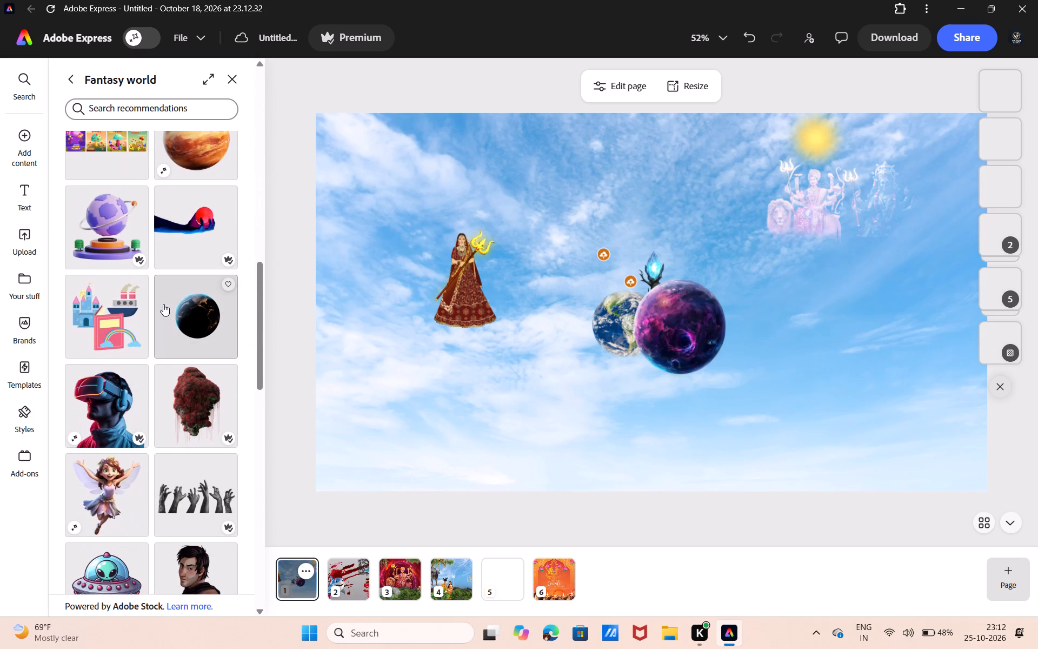
scroll(163, 304, down, 4)
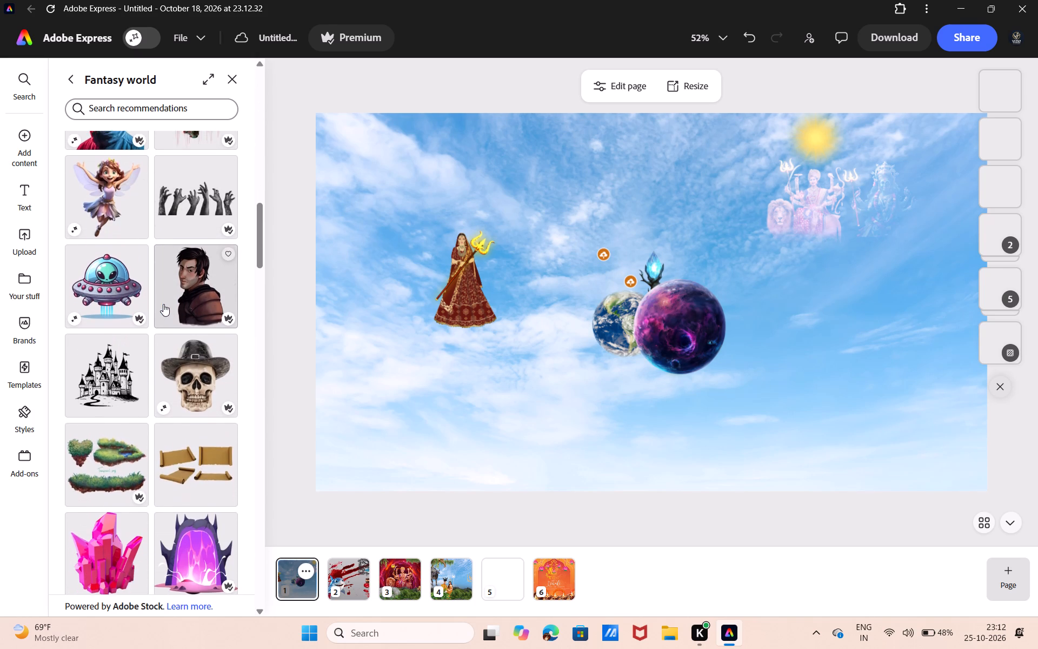
scroll(163, 304, down, 4)
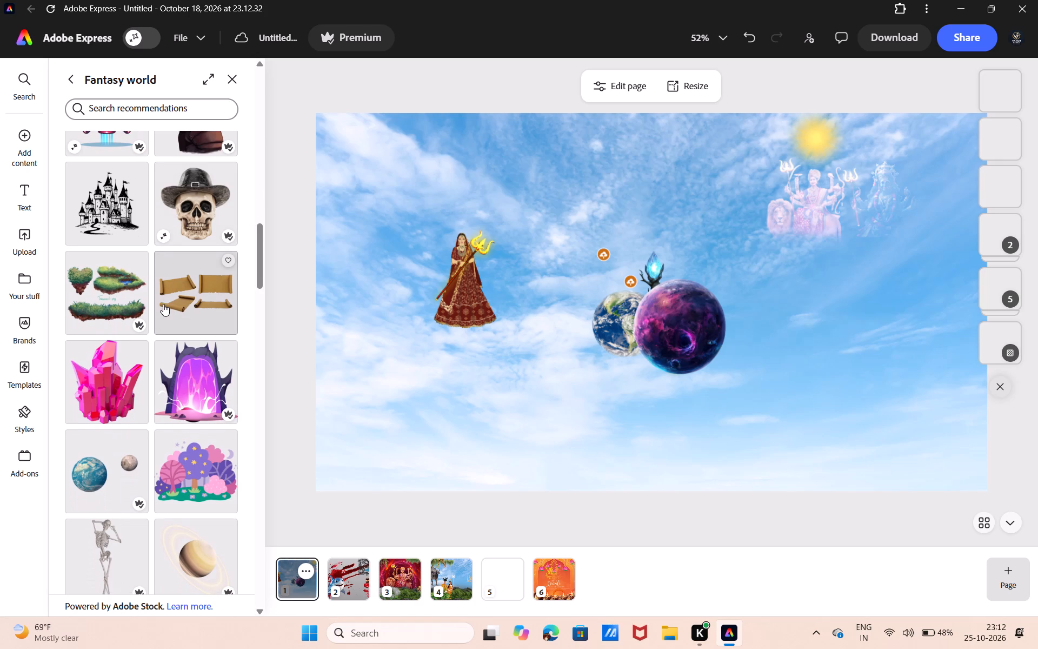
scroll(163, 304, down, 6)
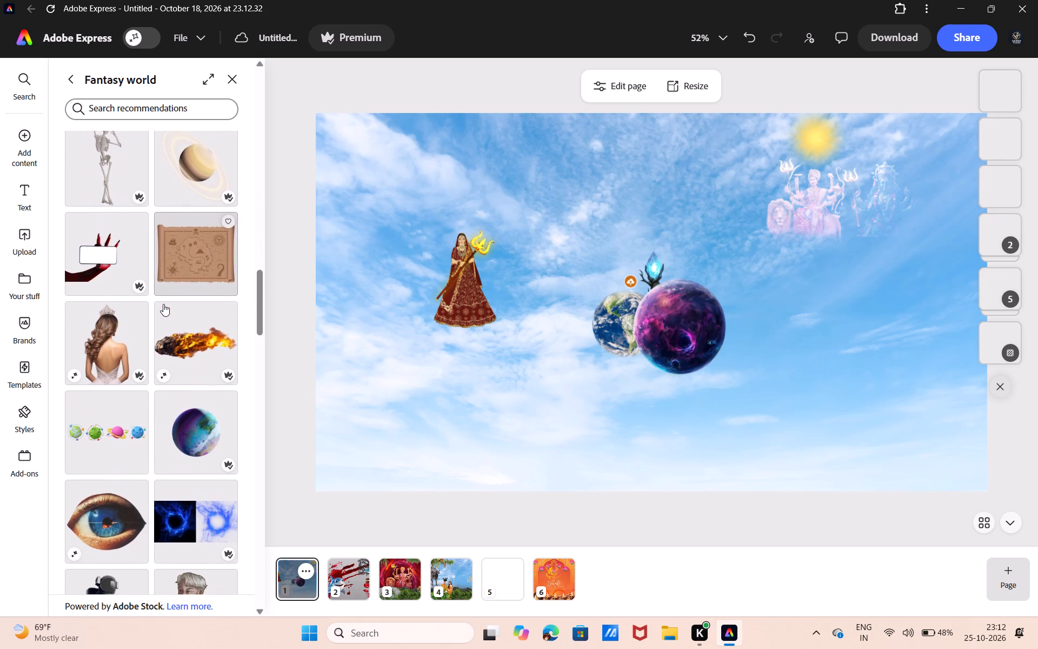
scroll(163, 304, down, 1)
click(190, 321)
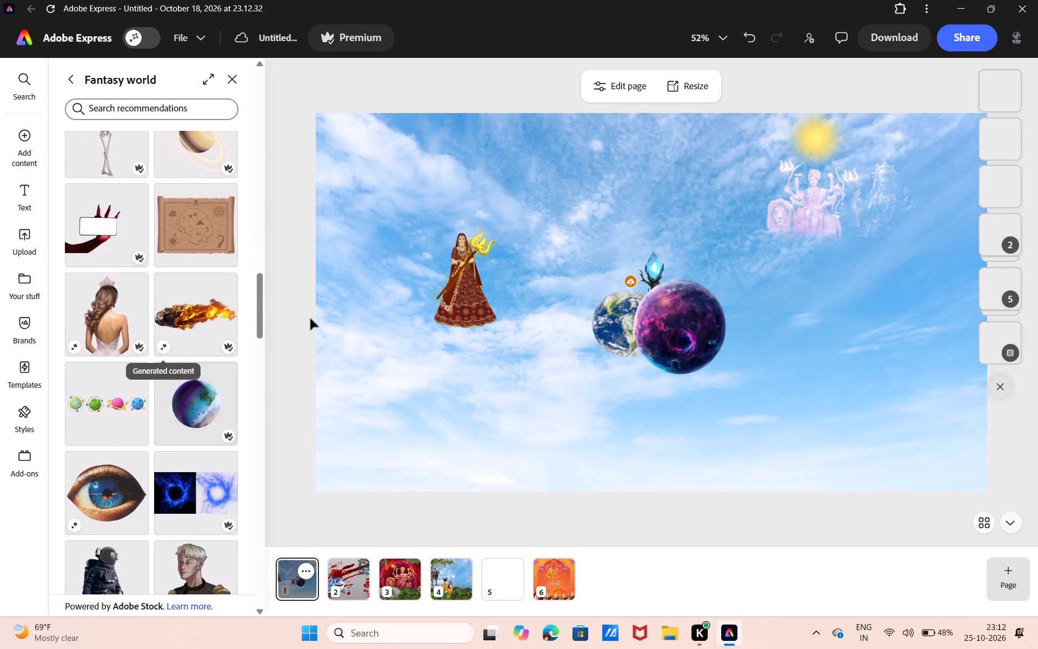
click(310, 316)
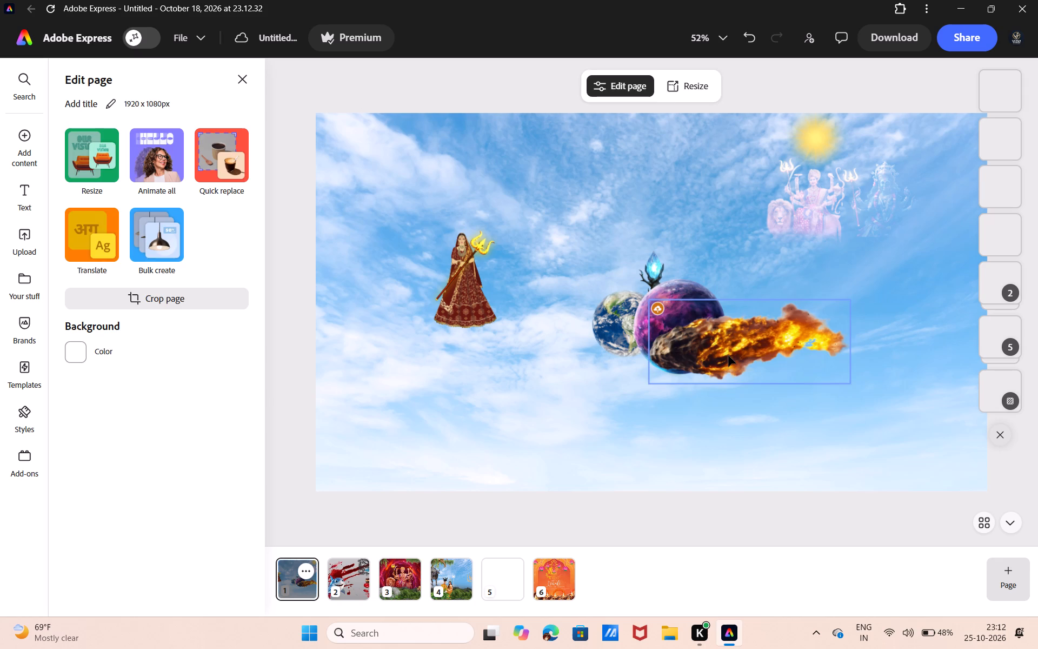
Move the flaming meteor to the page's right edge so only its rocky head stays on the page.
drag(728, 355, 996, 300)
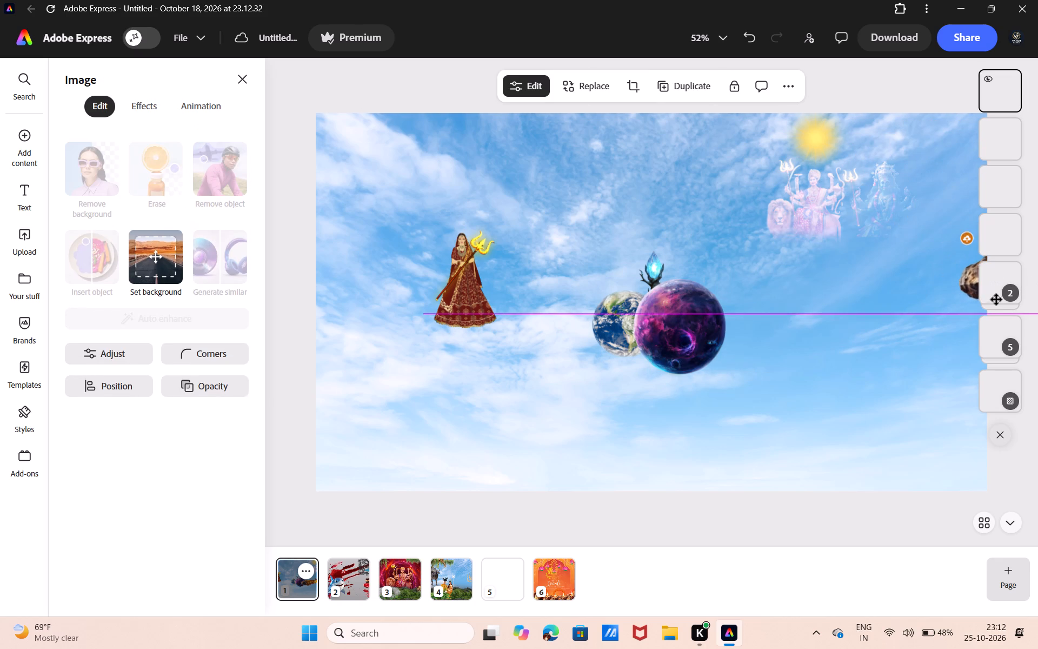
drag(996, 300, 994, 301)
drag(920, 330, 951, 307)
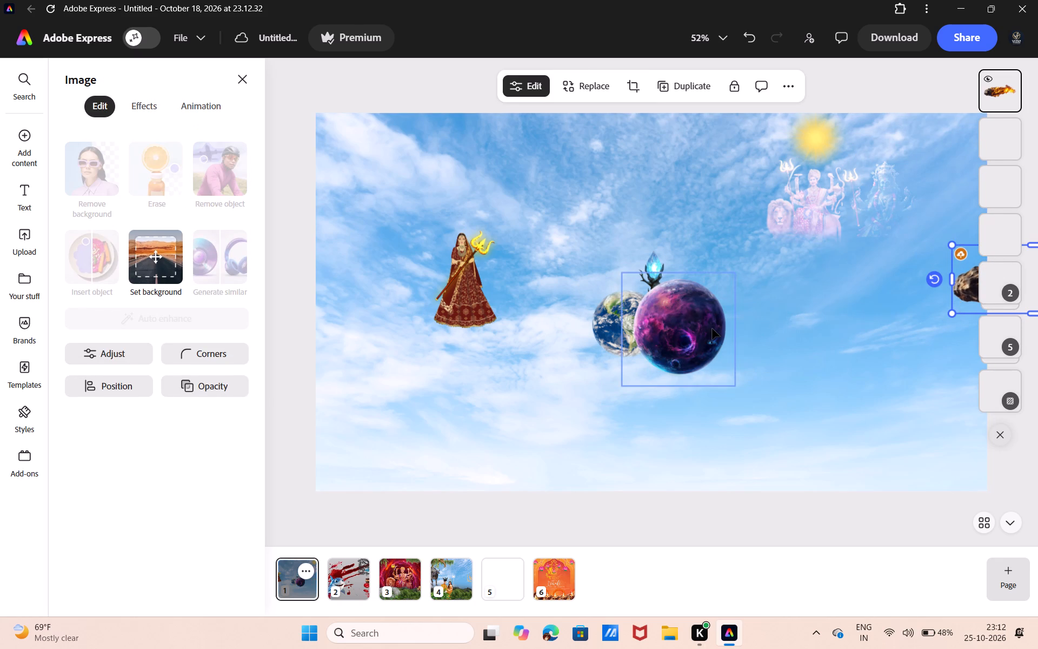
Shrink the purple planet to about three-quarters of its size and place it over the earth globe.
click(711, 328)
drag(733, 271, 733, 272)
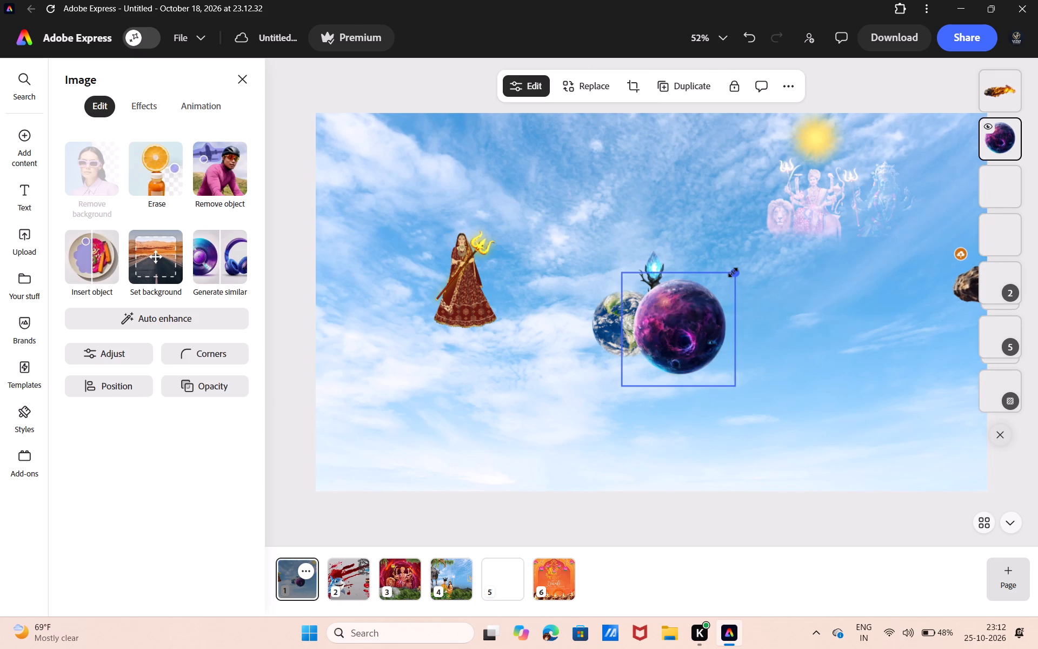
drag(733, 272, 721, 288)
drag(693, 317, 649, 309)
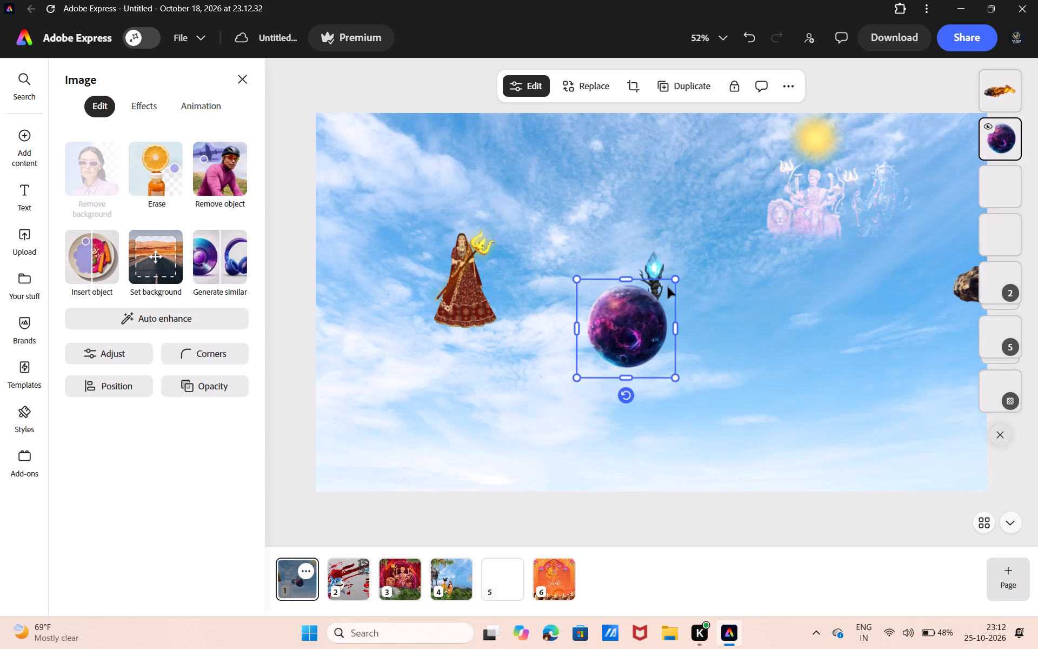
drag(673, 279, 662, 293)
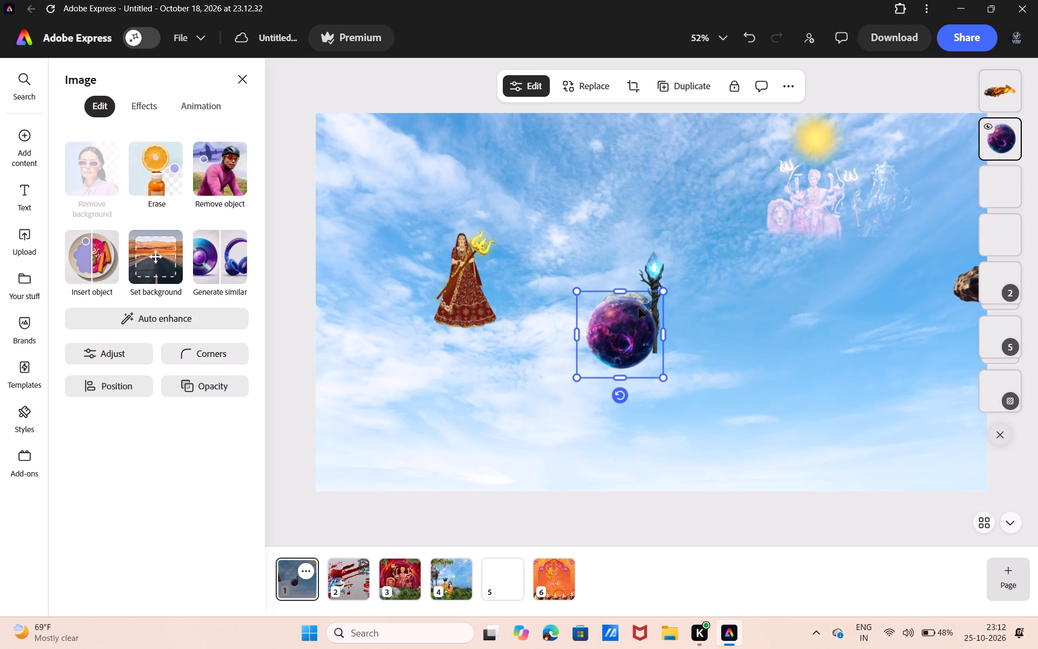
drag(638, 308, 642, 301)
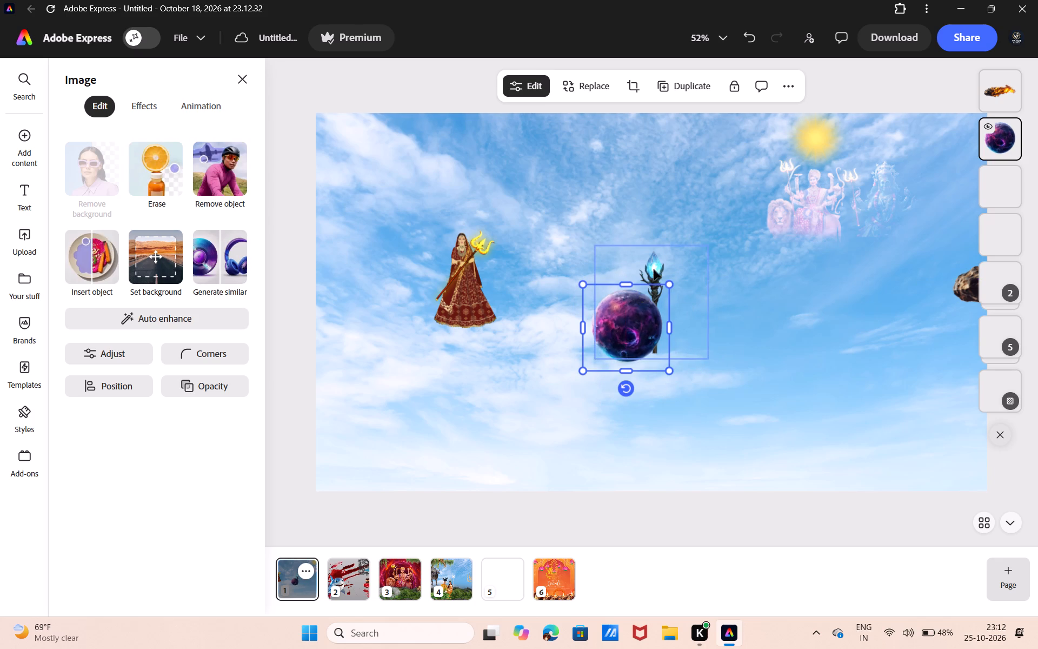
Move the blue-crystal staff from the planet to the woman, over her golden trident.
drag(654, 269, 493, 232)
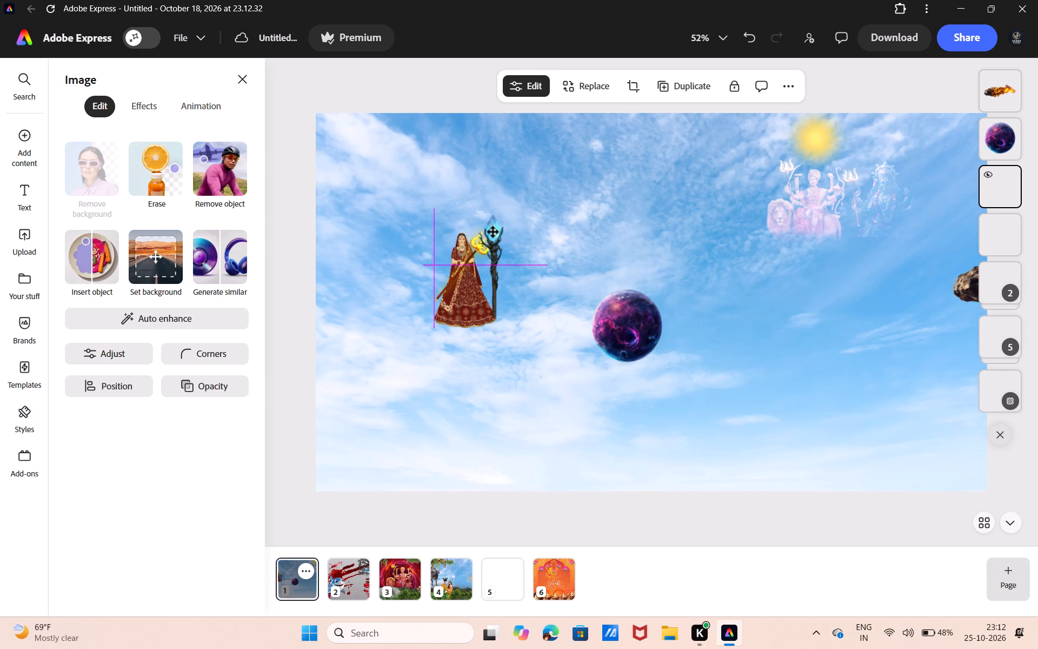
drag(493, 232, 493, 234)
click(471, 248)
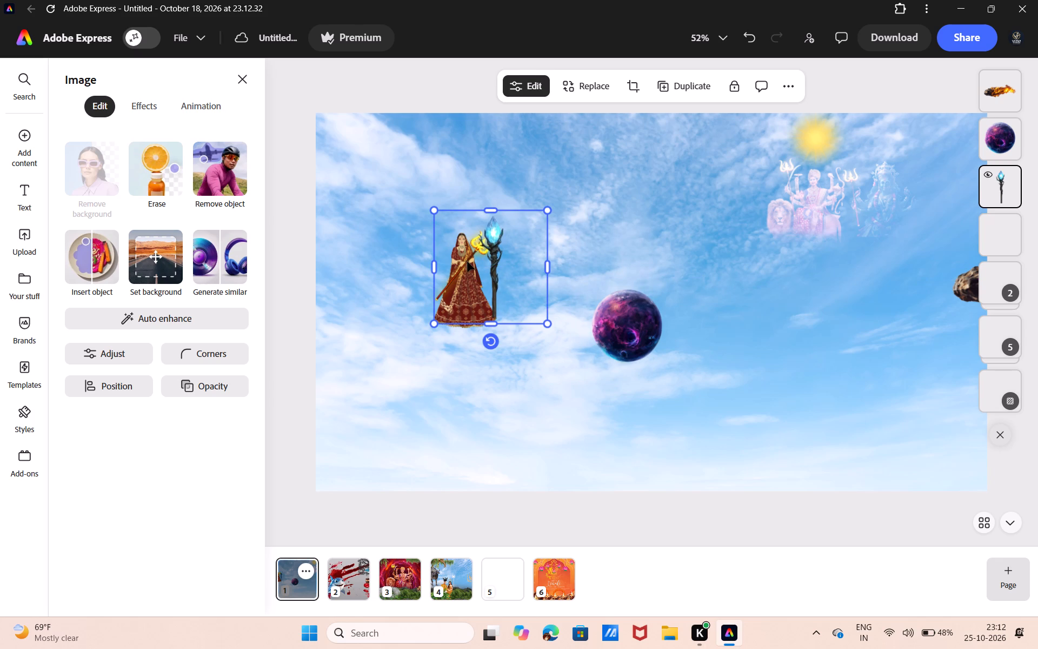
Crop the empty space off both sides of the staff and move it to the page's upper middle, above the planet.
drag(433, 263, 468, 261)
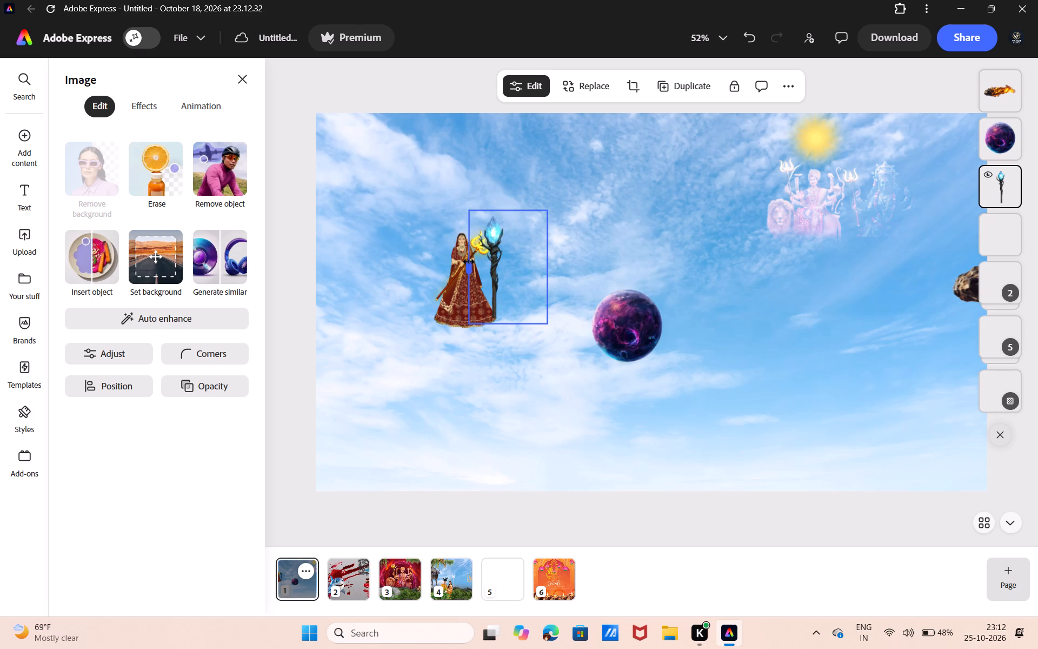
drag(468, 261, 474, 261)
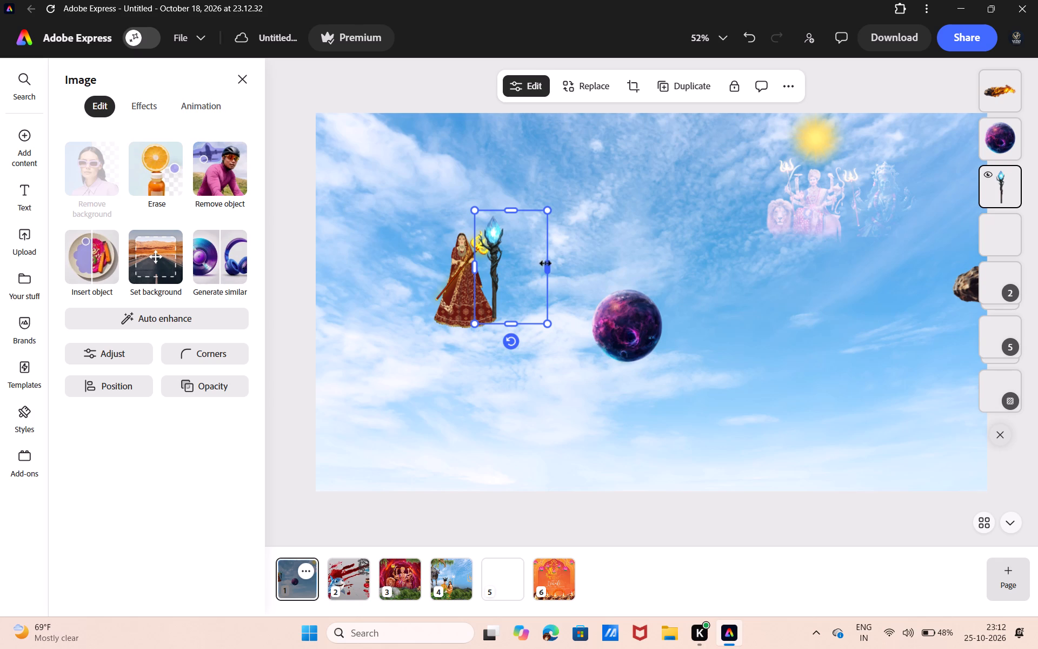
drag(547, 266, 506, 273)
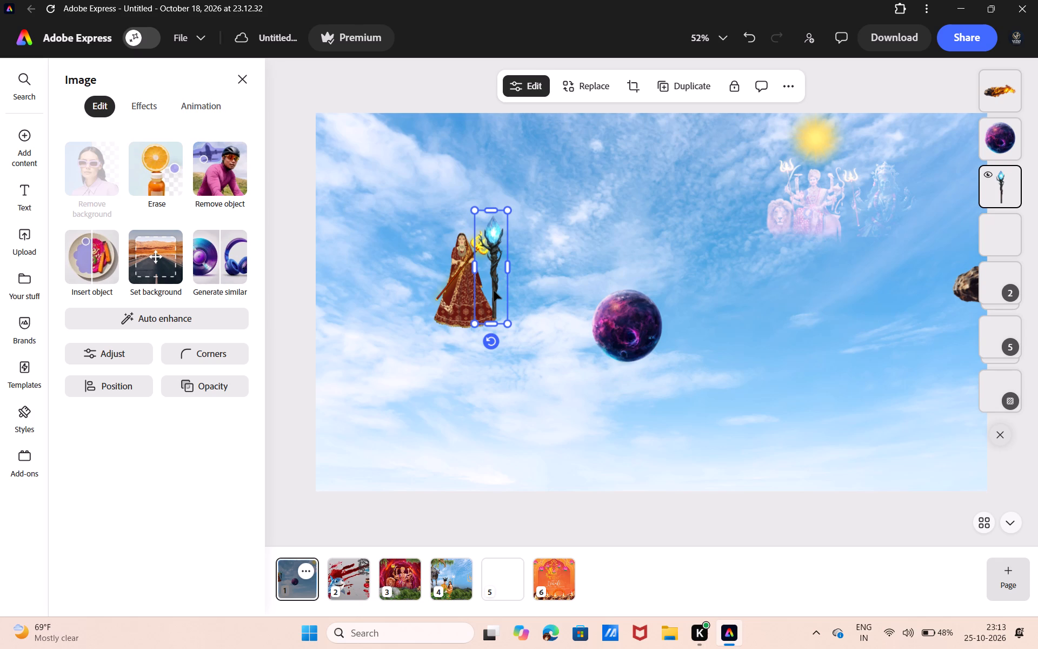
drag(494, 298, 555, 261)
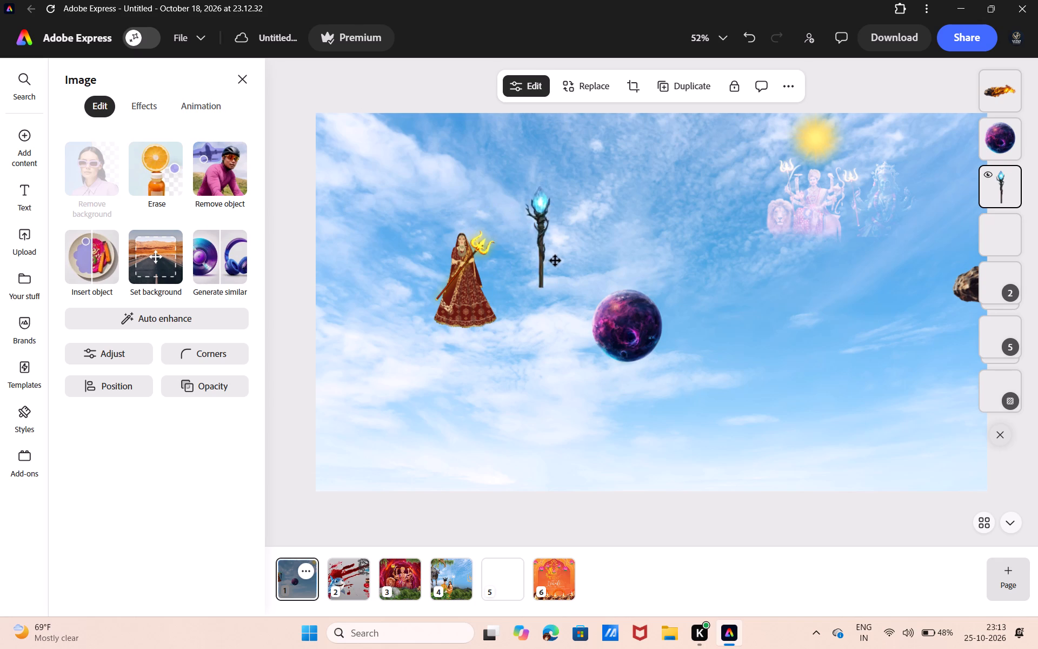
drag(555, 261, 578, 230)
Move the golden trident away from the woman to the page's upper-left corner and ungroup the two.
click(480, 253)
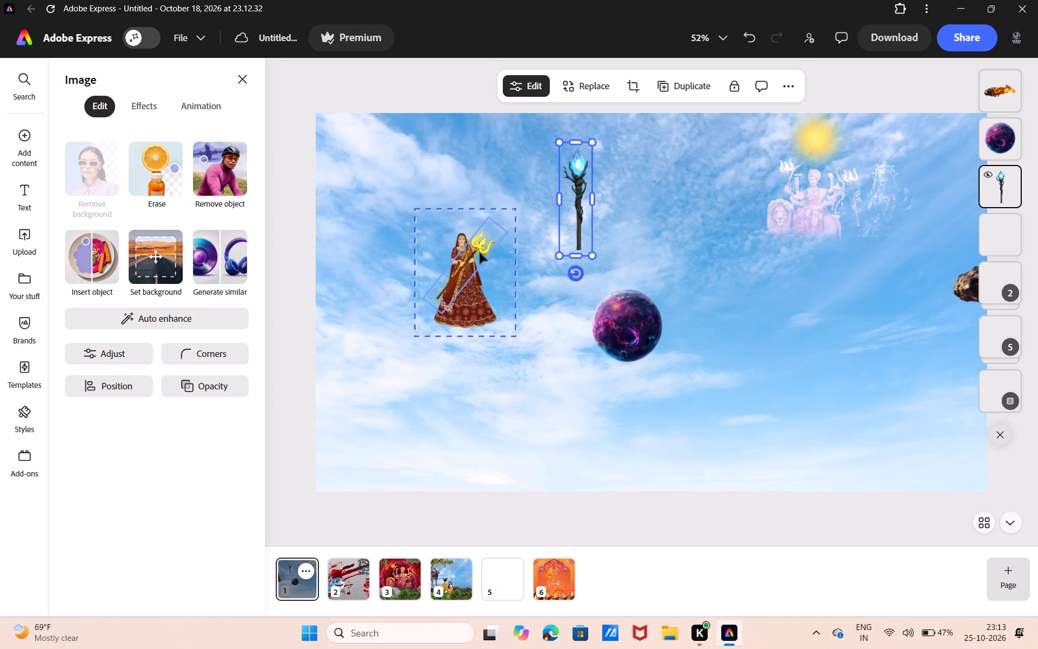
drag(480, 253, 377, 148)
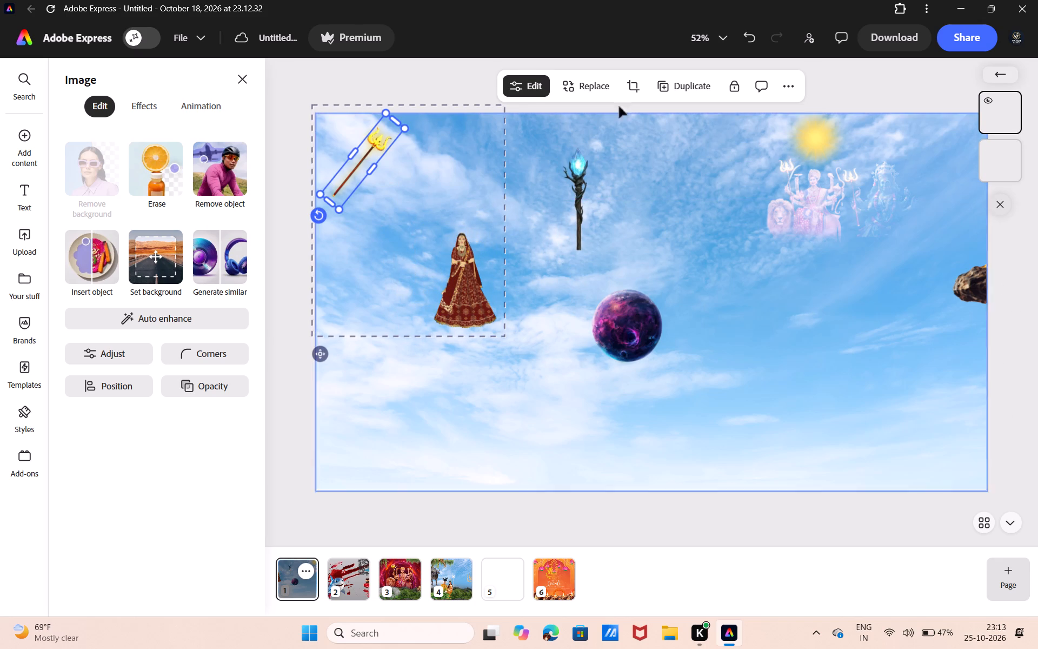
click(495, 167)
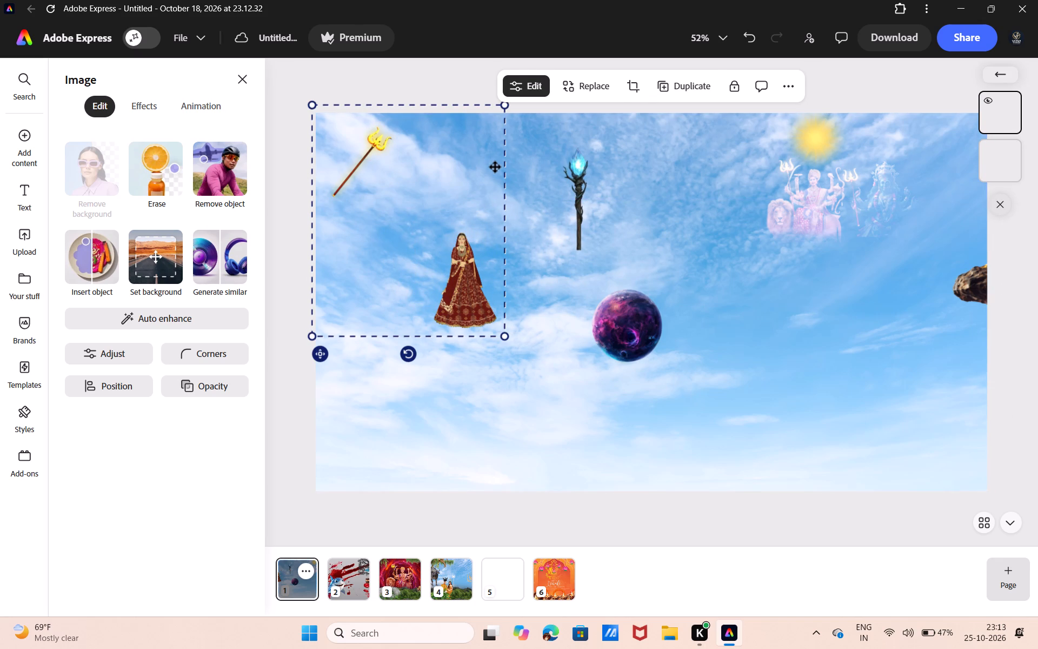
click(569, 85)
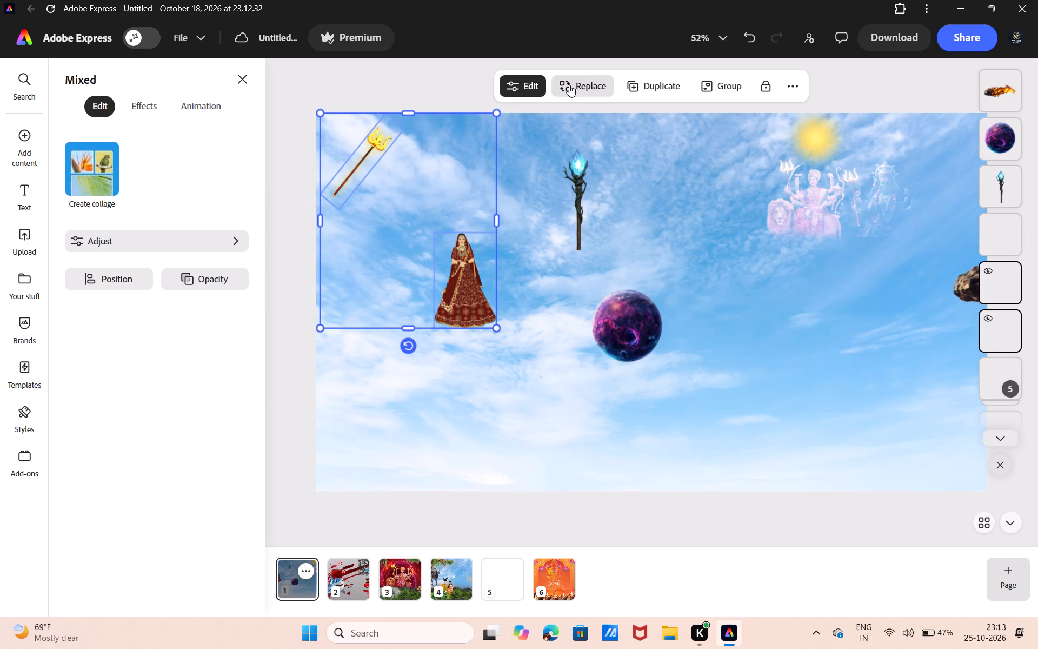
click(451, 93)
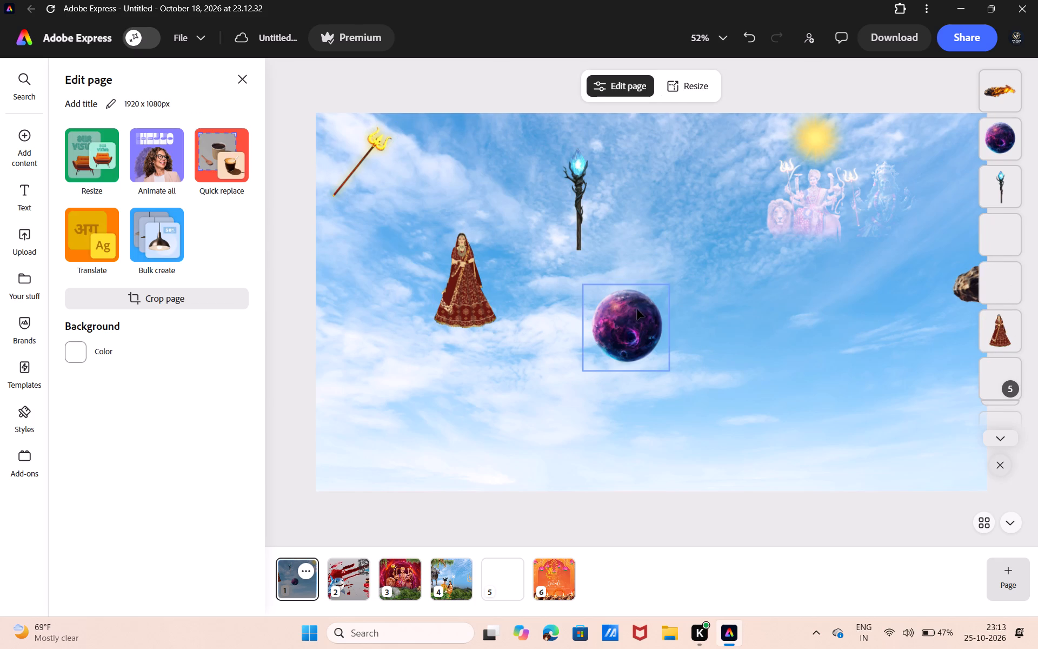
Reorder the purple planet's layer to sit behind the earth globe, directly above the woman's layer.
drag(983, 147, 961, 336)
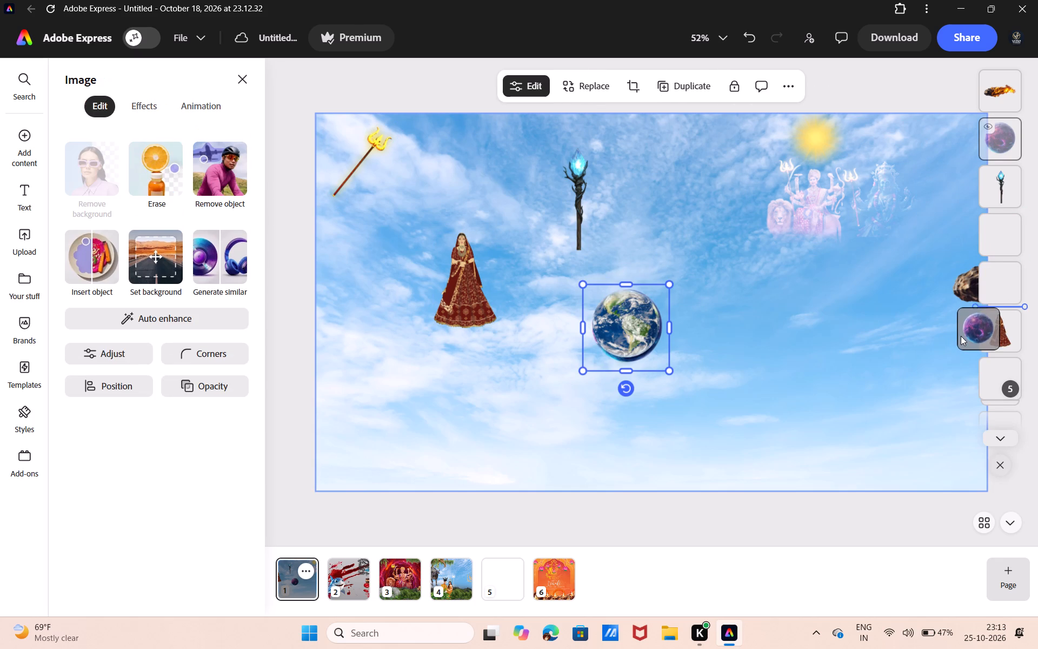
drag(961, 336, 963, 327)
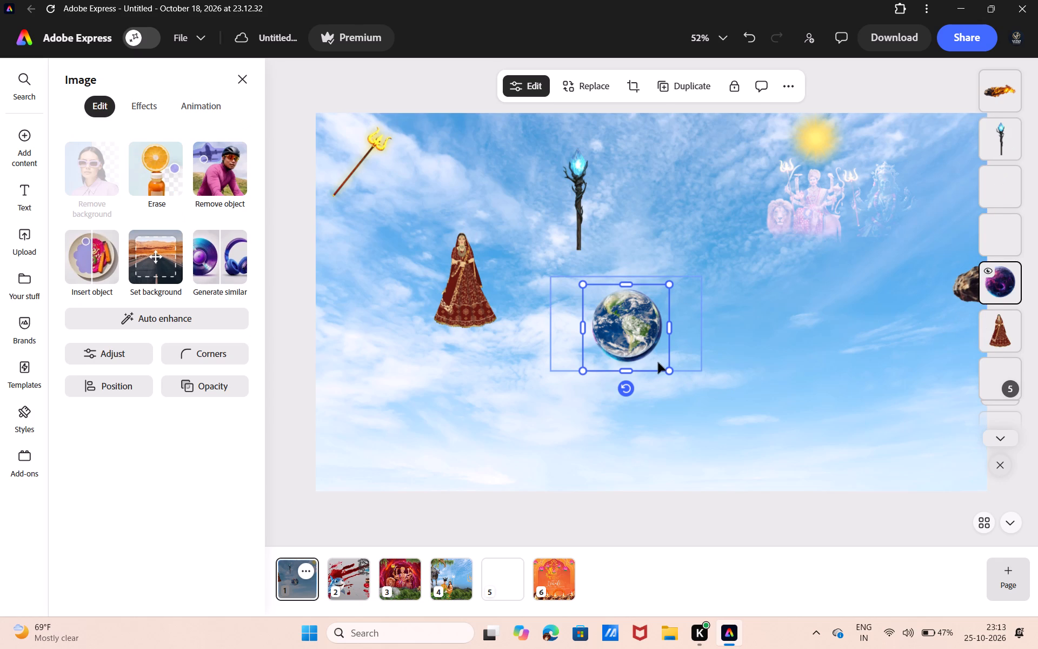
Align the purple planet with the earth globe and shrink it slightly so the globe covers it.
click(658, 362)
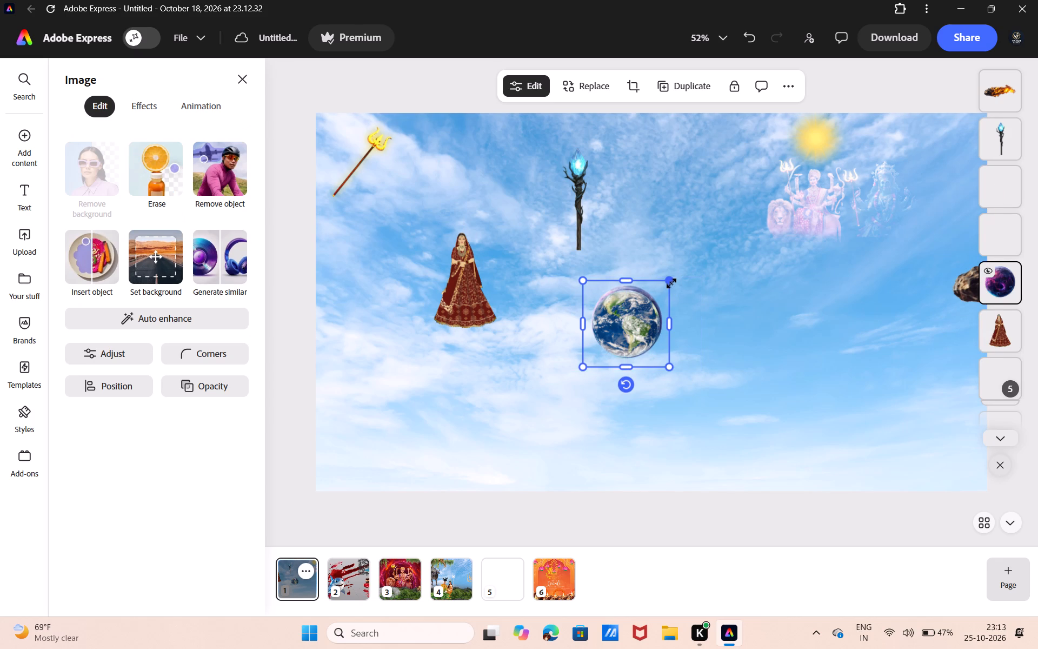
drag(671, 283, 671, 288)
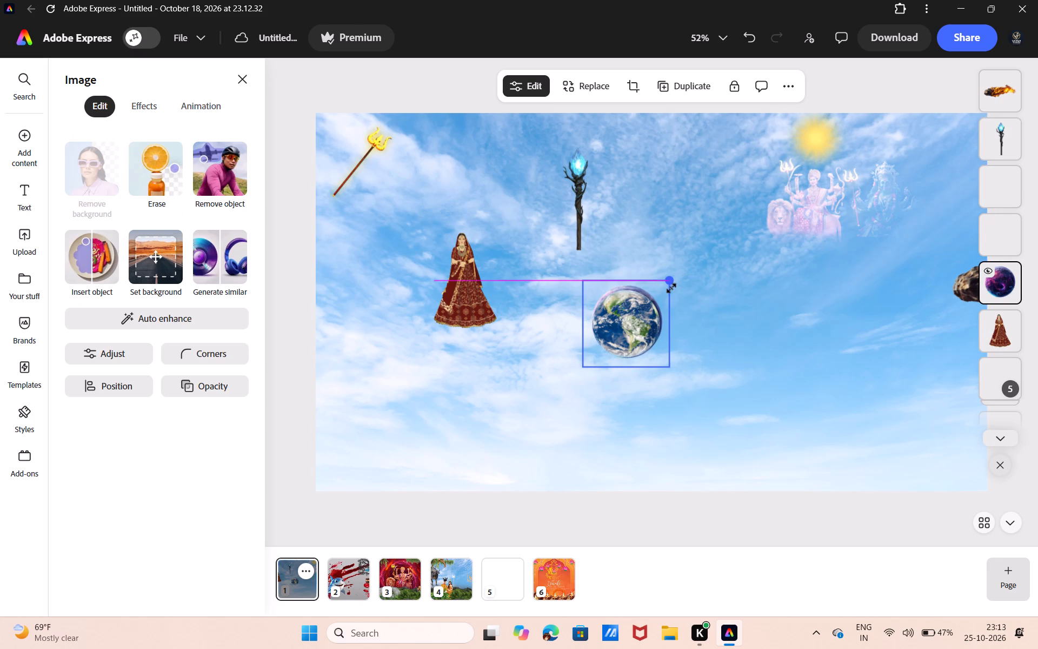
drag(671, 288, 670, 288)
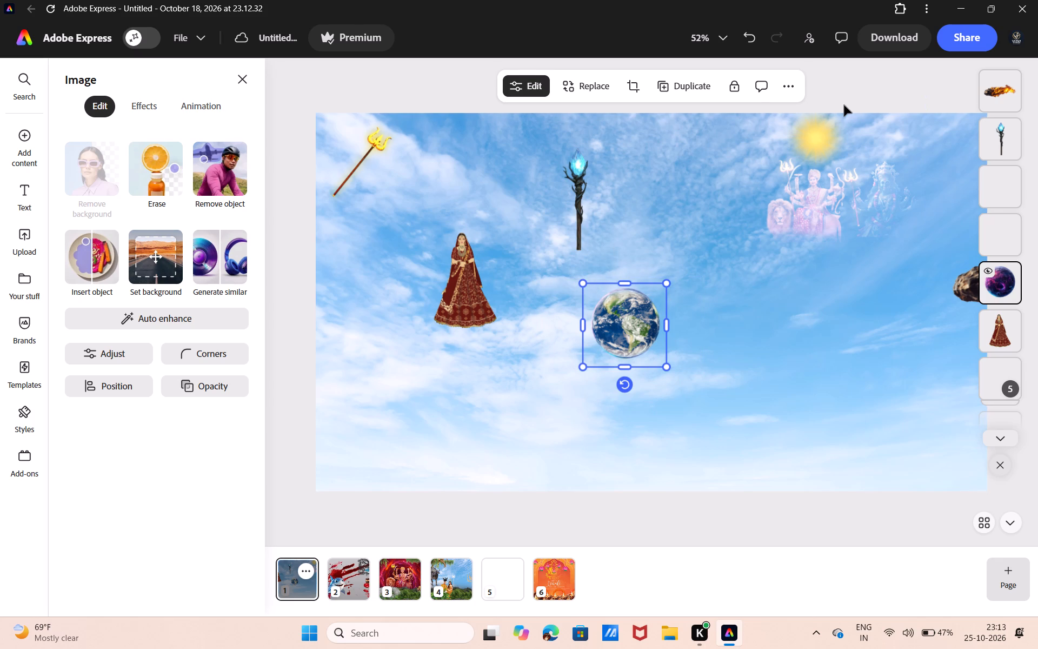
click(843, 107)
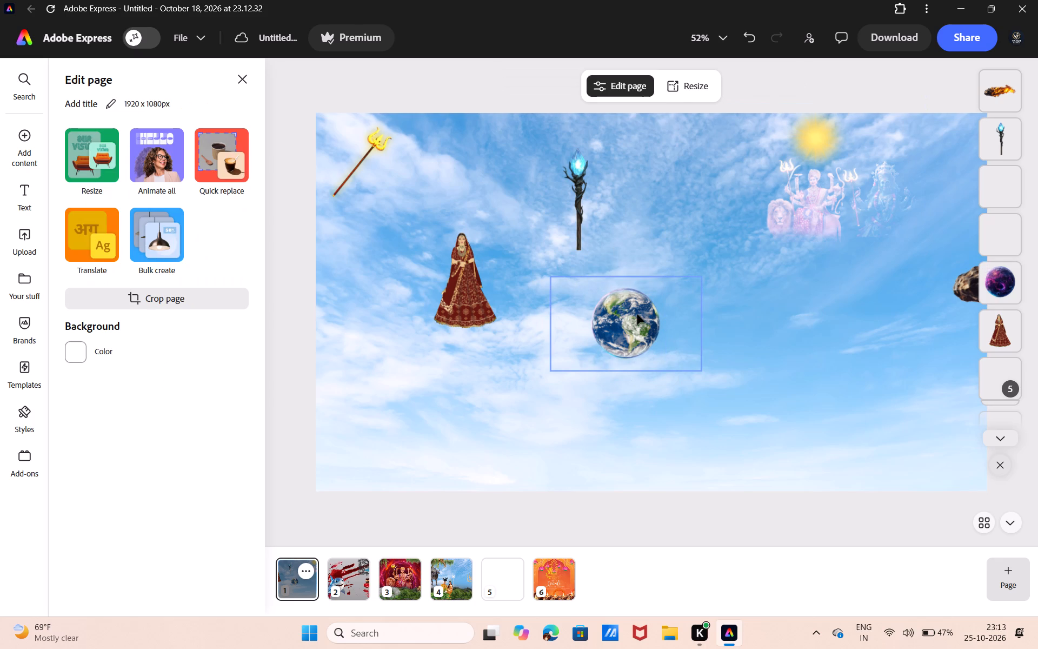
Move the blue-crystal staff beside the woman's hand and shrink it to about three quarters of its size.
click(573, 209)
drag(573, 209, 519, 249)
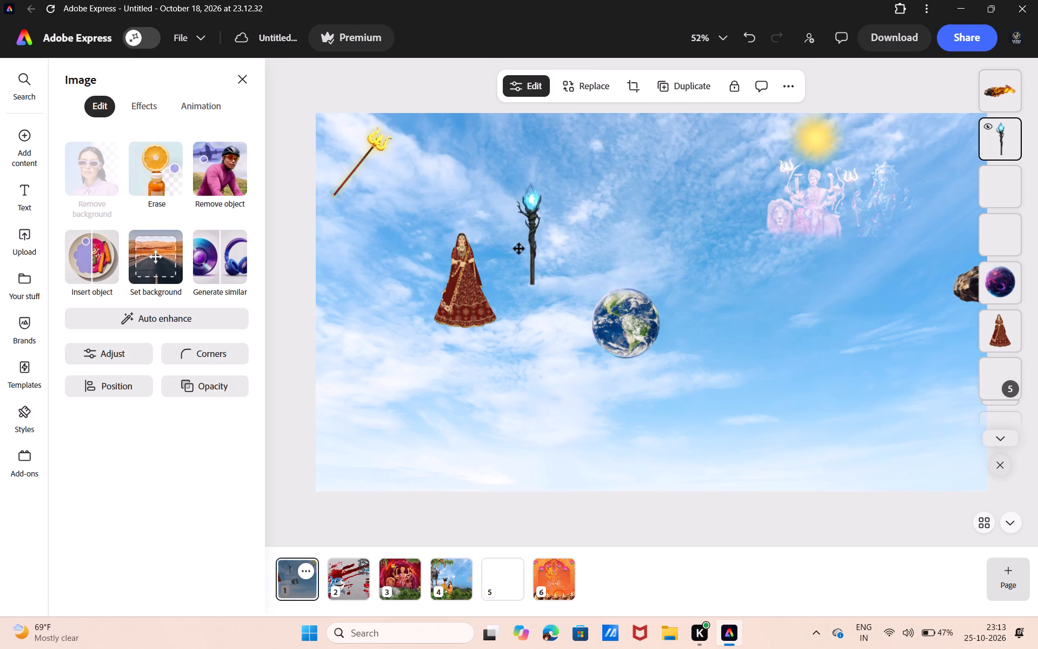
drag(519, 249, 480, 283)
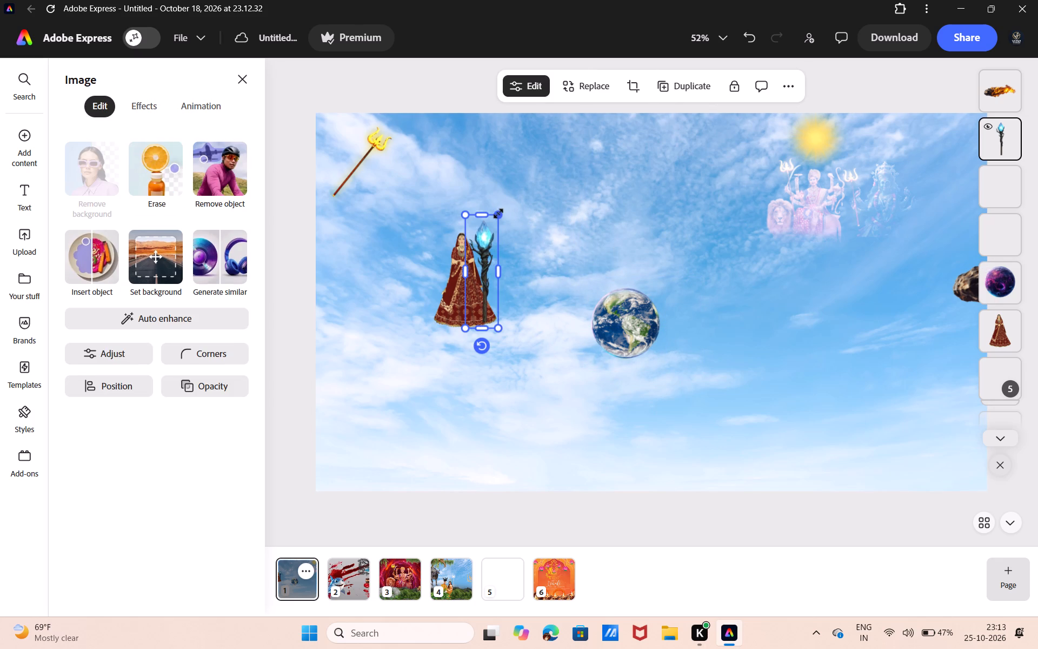
drag(498, 215, 487, 243)
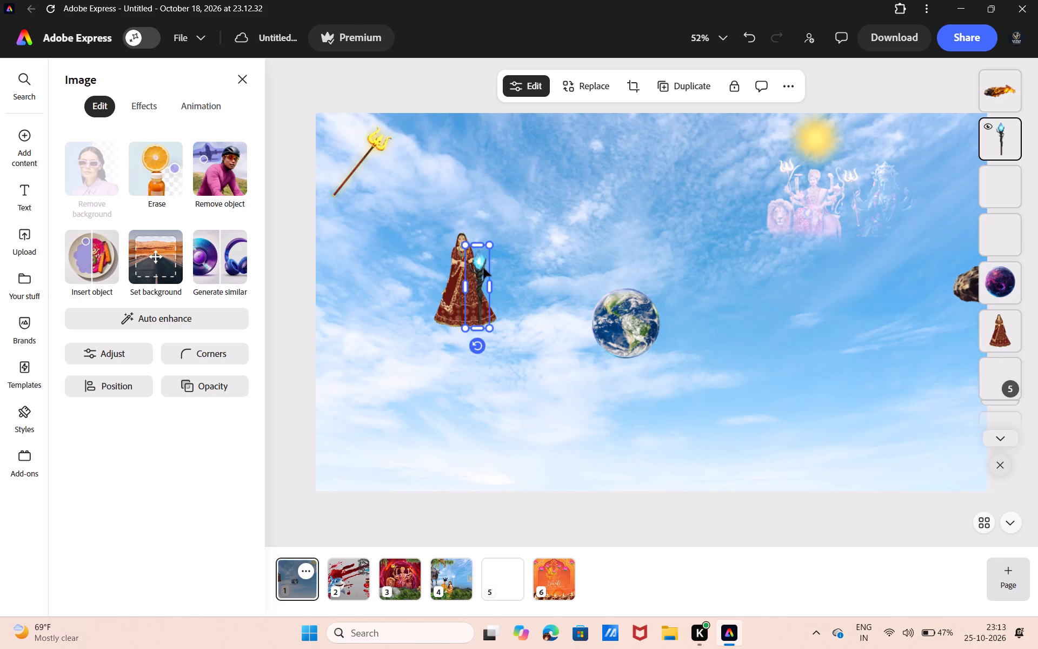
drag(483, 268, 484, 249)
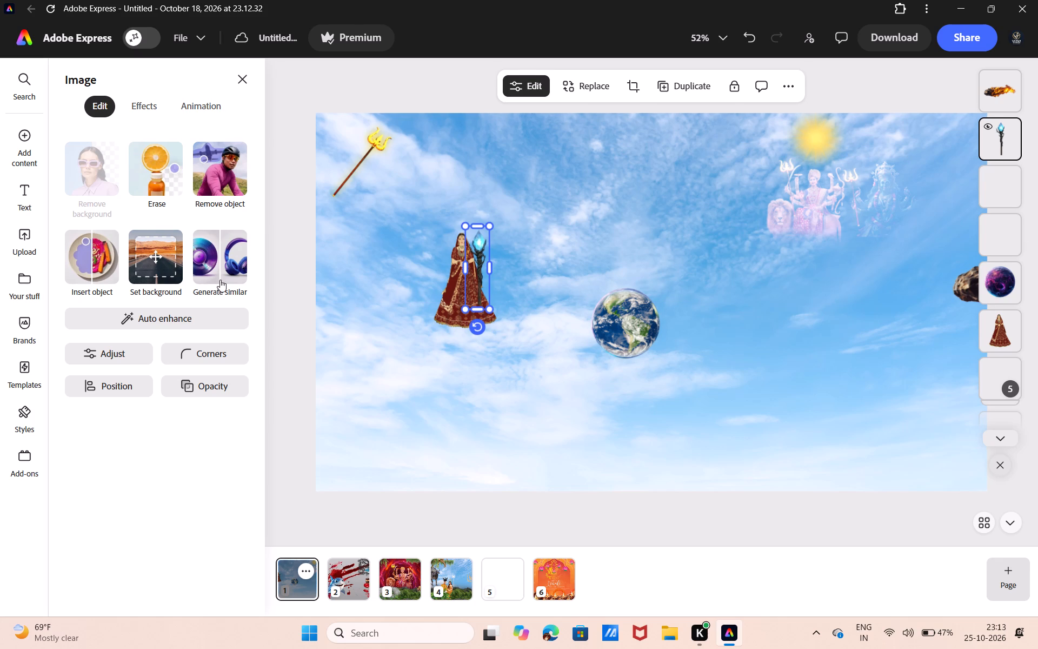
Find the blue energy ring image with black and transparent halves in the Fantasy world collection and add it to the page.
click(81, 175)
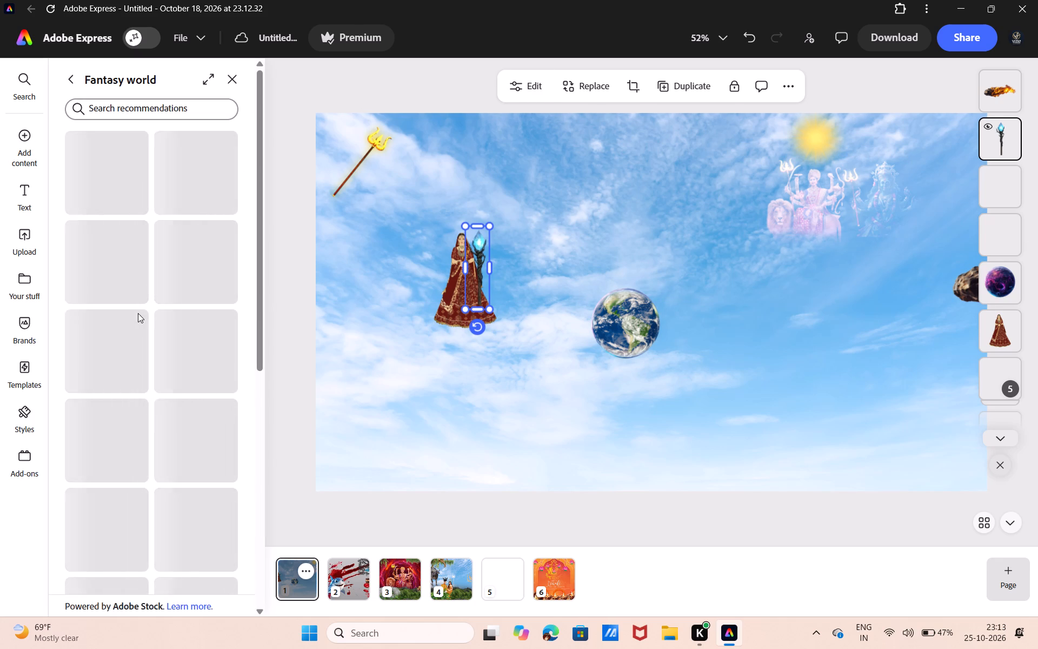
scroll(176, 374, down, 11)
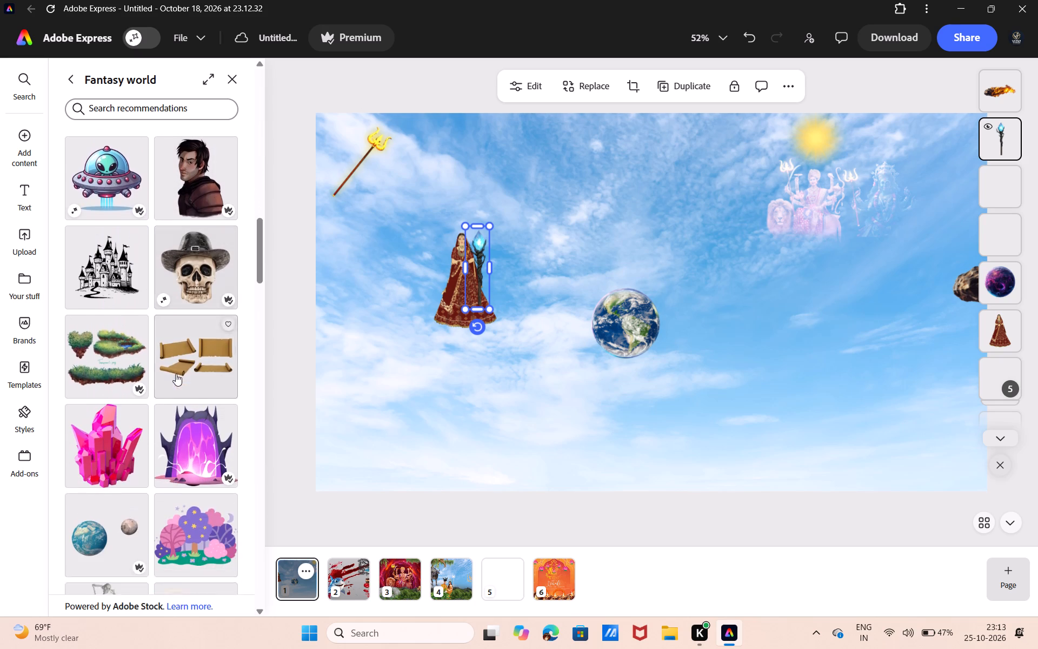
scroll(176, 374, down, 2)
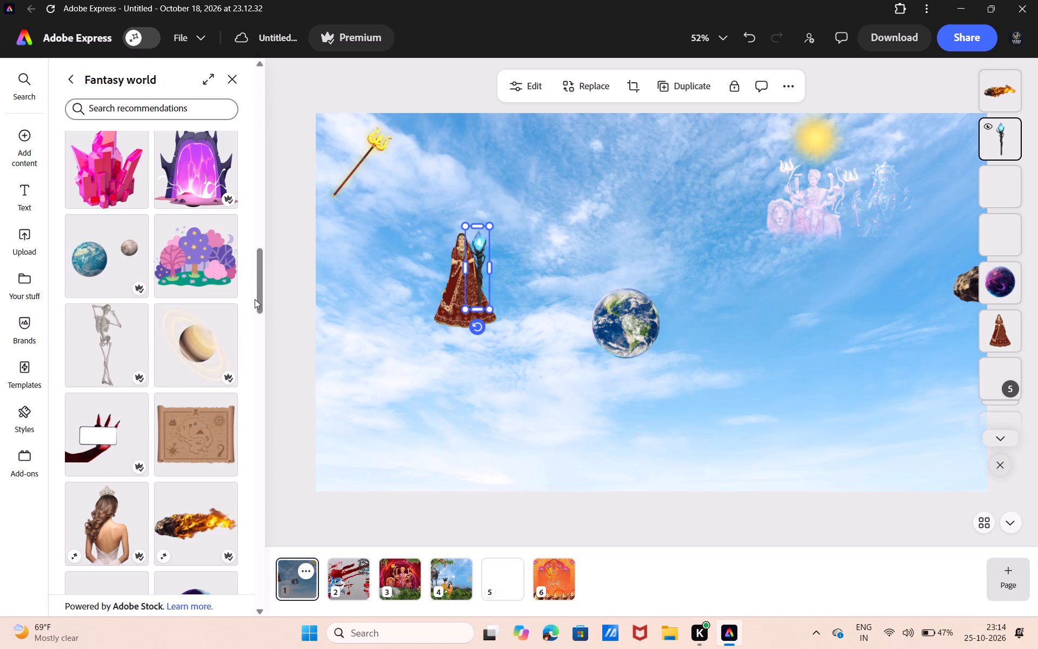
scroll(184, 355, down, 7)
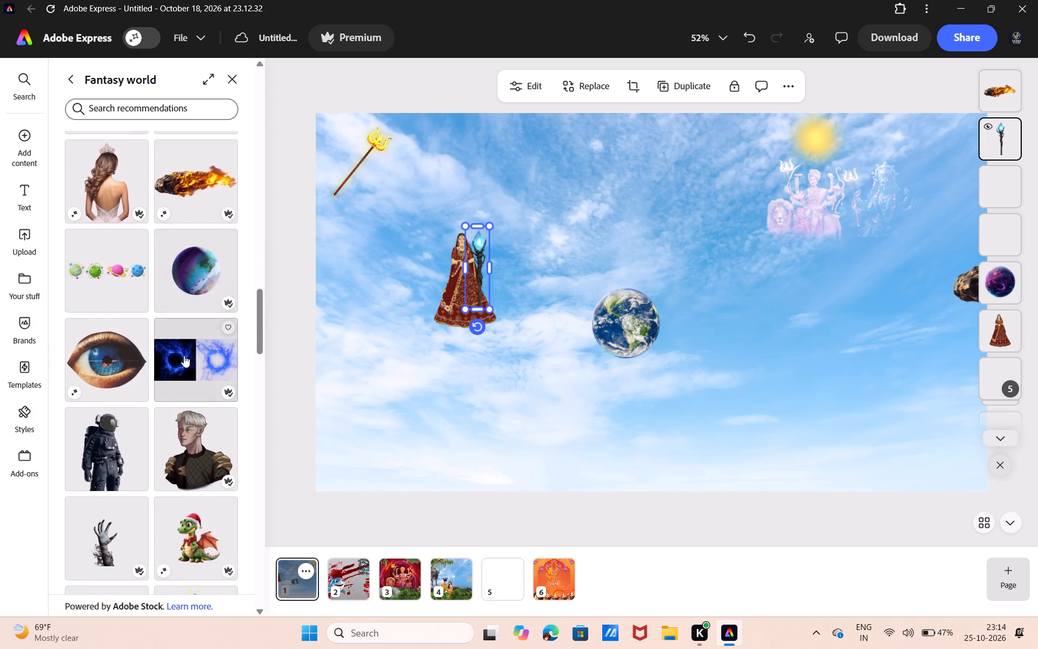
scroll(184, 355, down, 5)
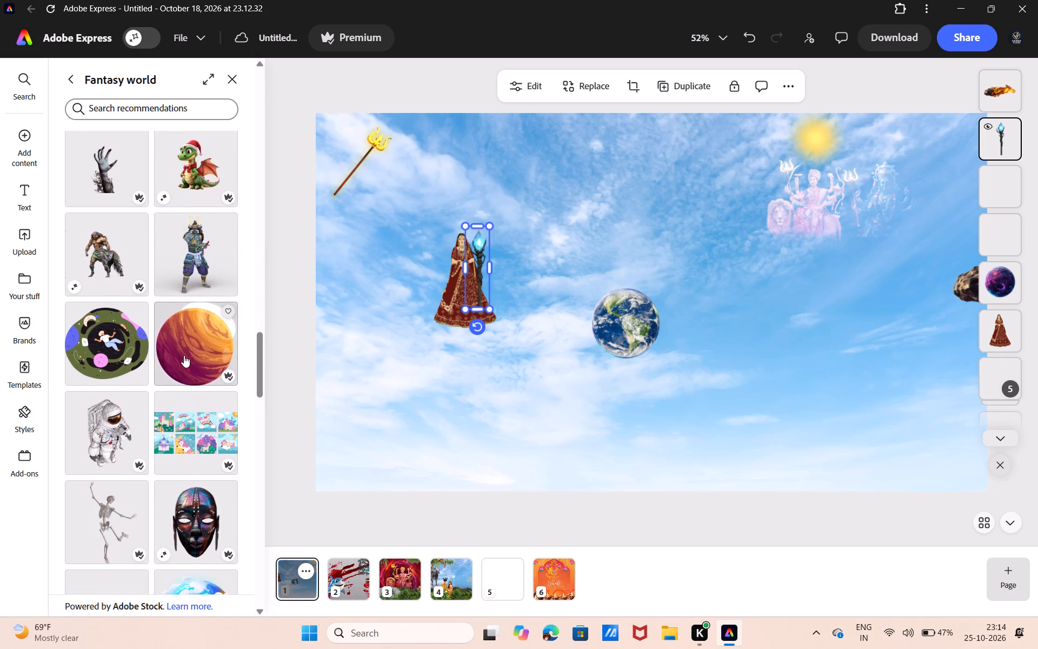
scroll(184, 355, down, 2)
scroll(184, 355, up, 2)
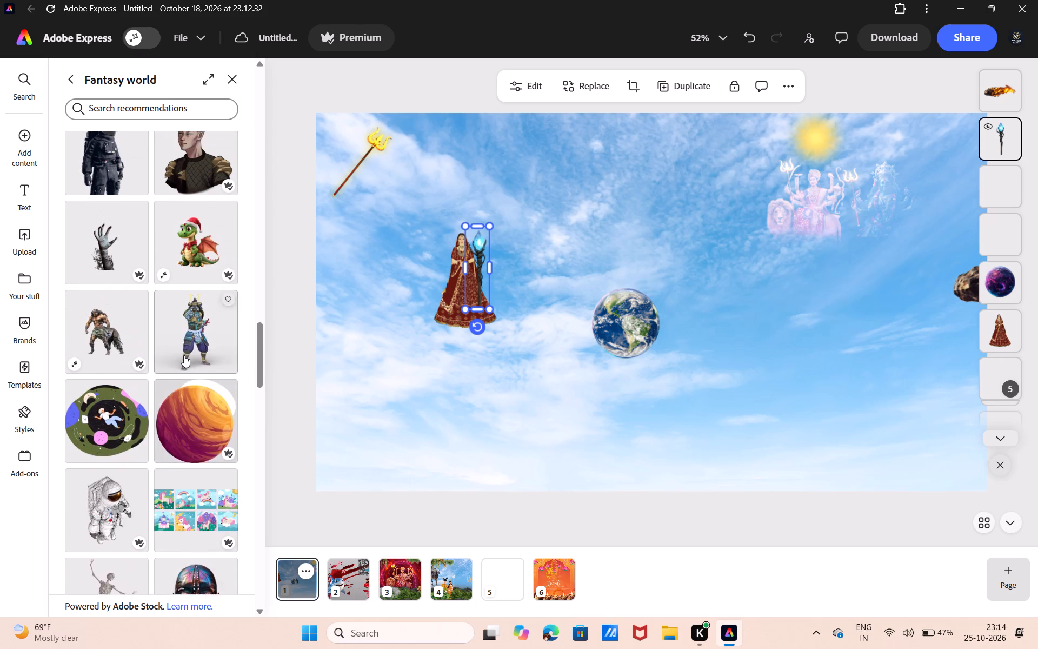
scroll(184, 355, up, 1)
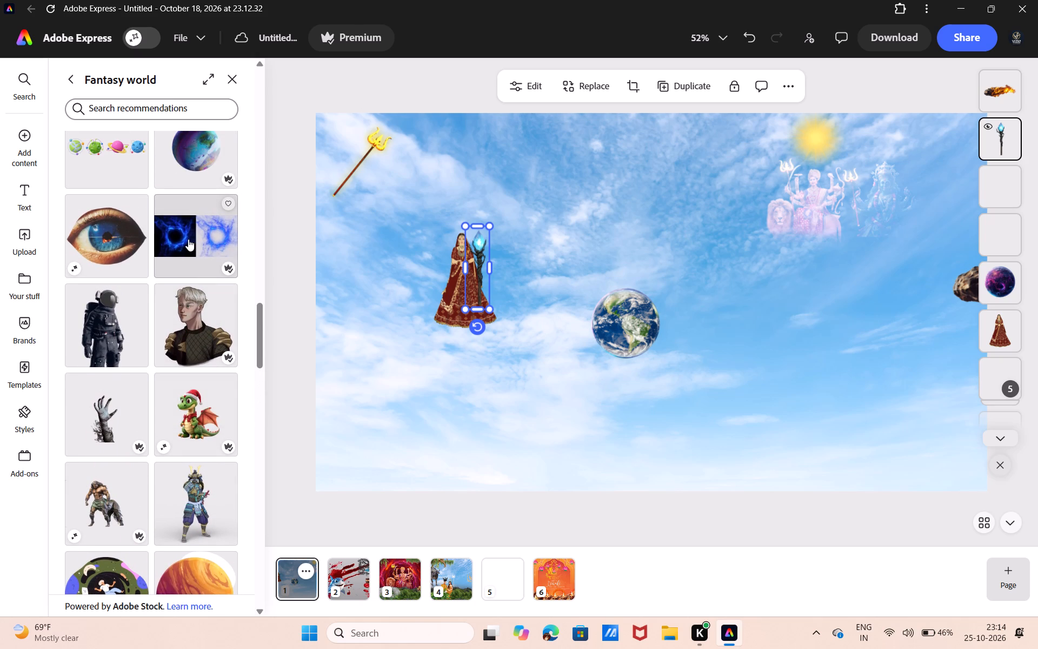
click(188, 239)
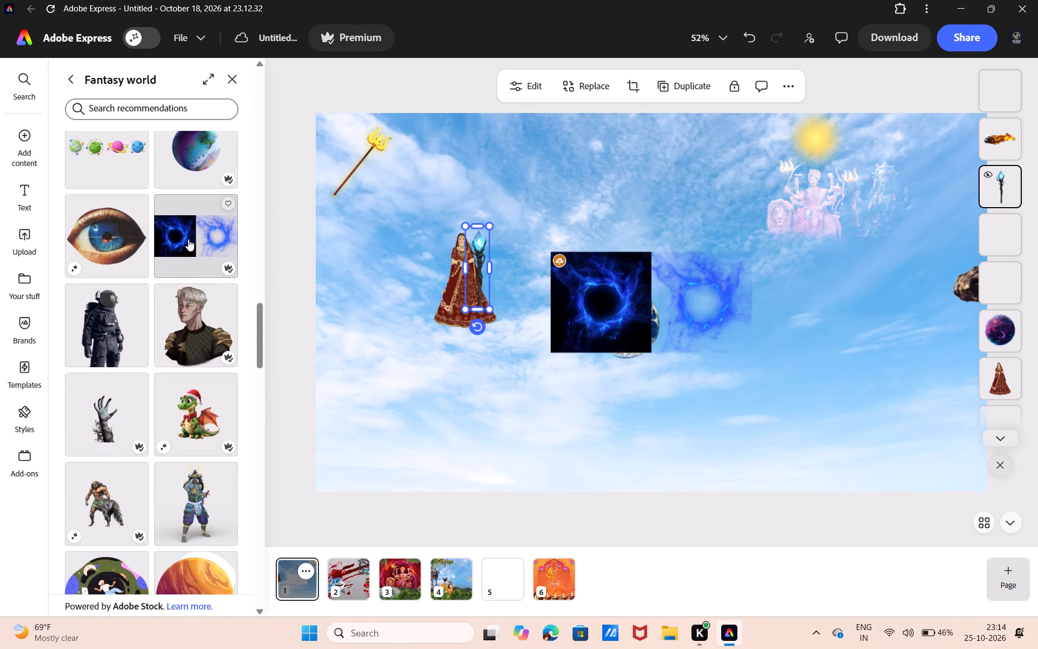
Move the energy ring image over the woman and crop off its black half, keeping only the transparent ring.
drag(576, 288, 550, 293)
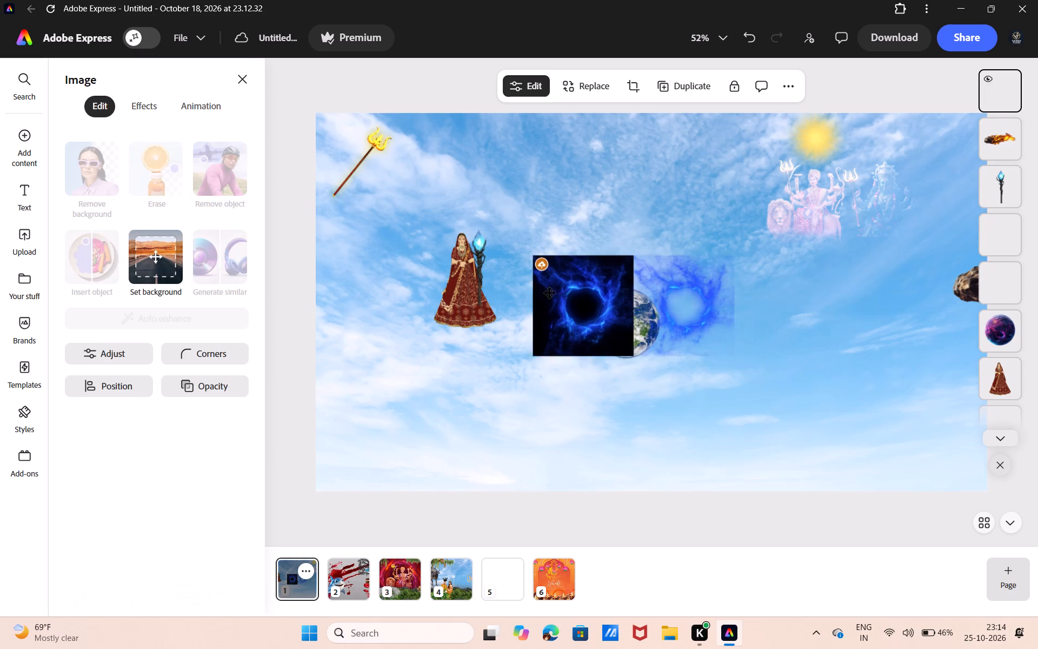
drag(550, 293, 376, 230)
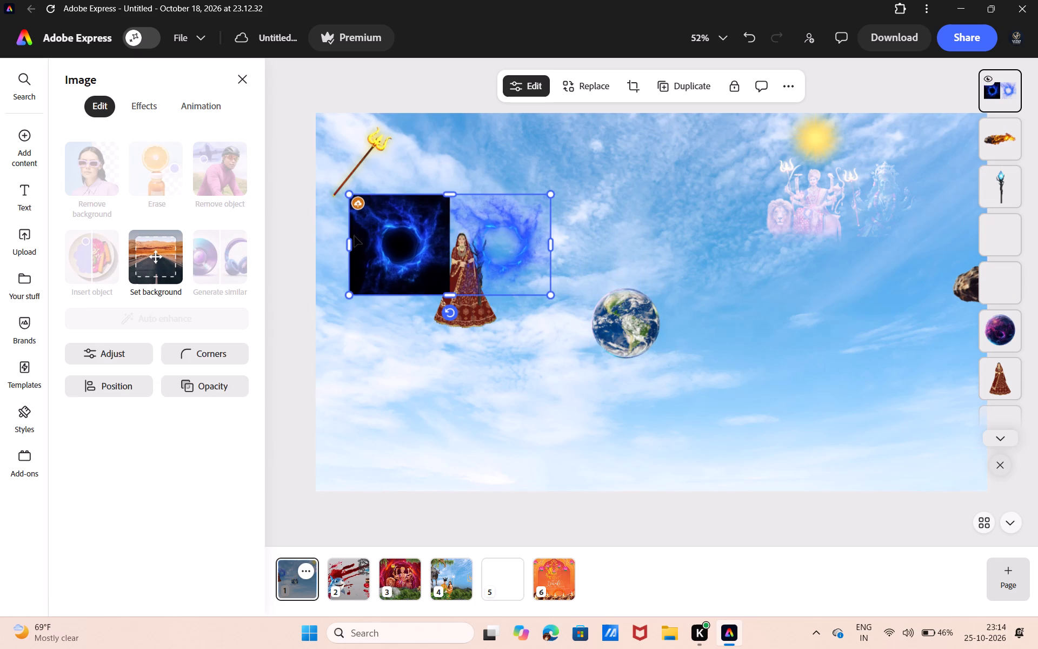
drag(349, 241, 448, 243)
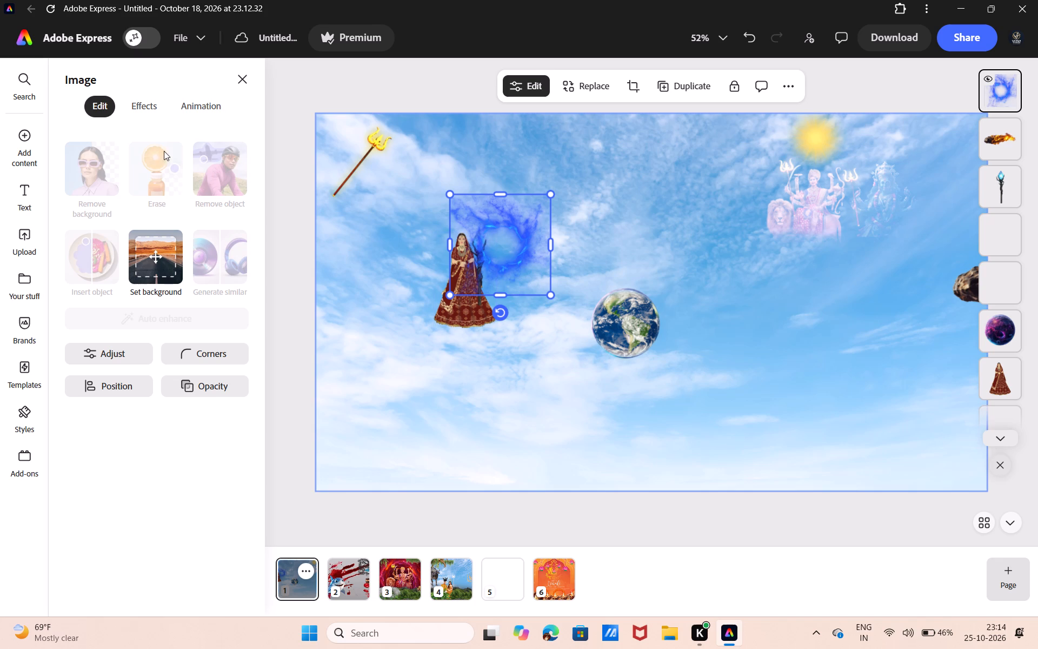
Shrink the blue energy ring to about half its size and center it on the staff's crystal.
click(522, 247)
drag(522, 247, 493, 239)
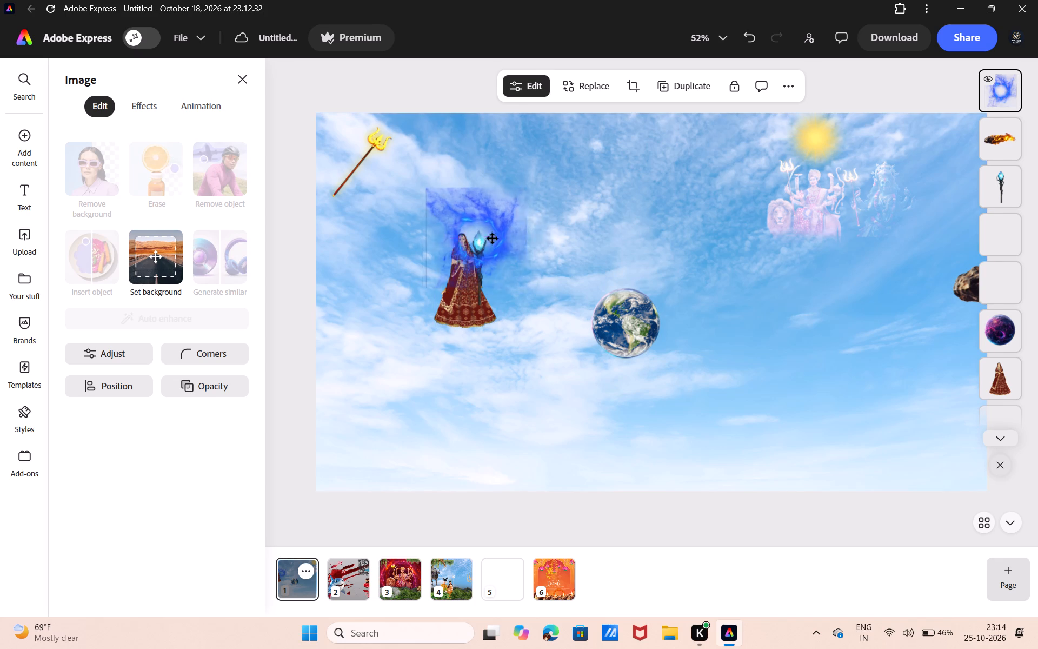
drag(493, 239, 499, 240)
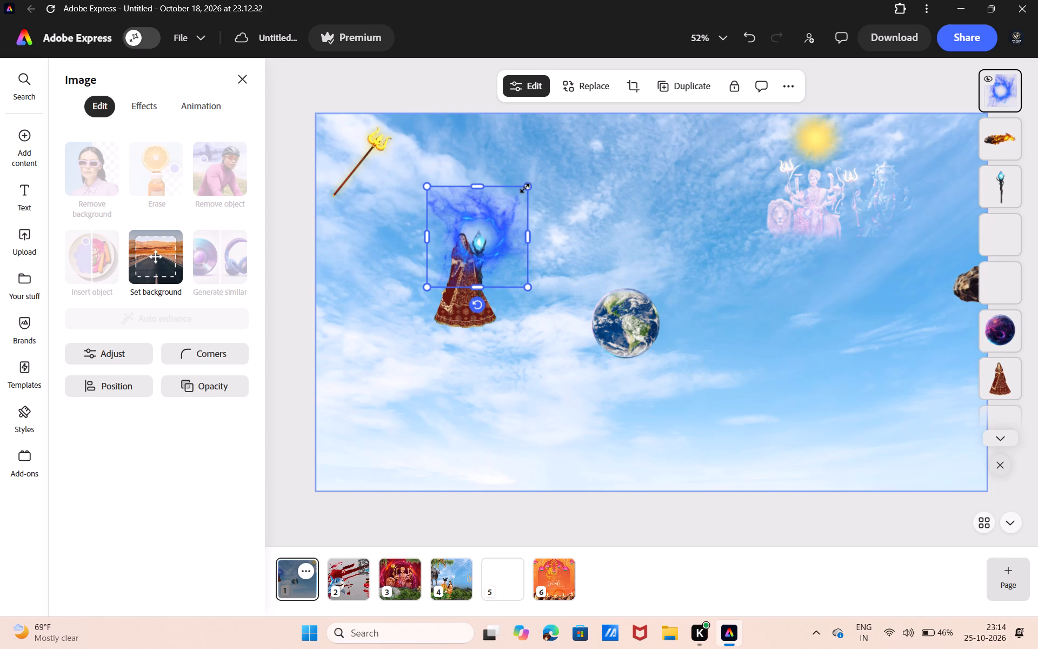
drag(524, 188, 494, 250)
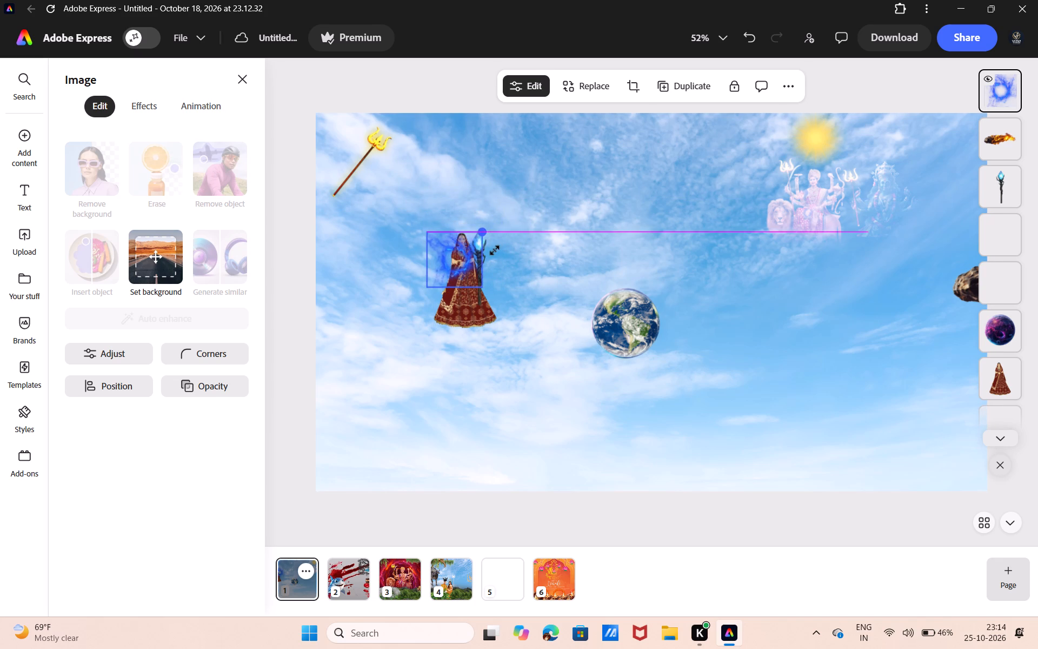
drag(494, 250, 494, 250)
drag(454, 263, 483, 246)
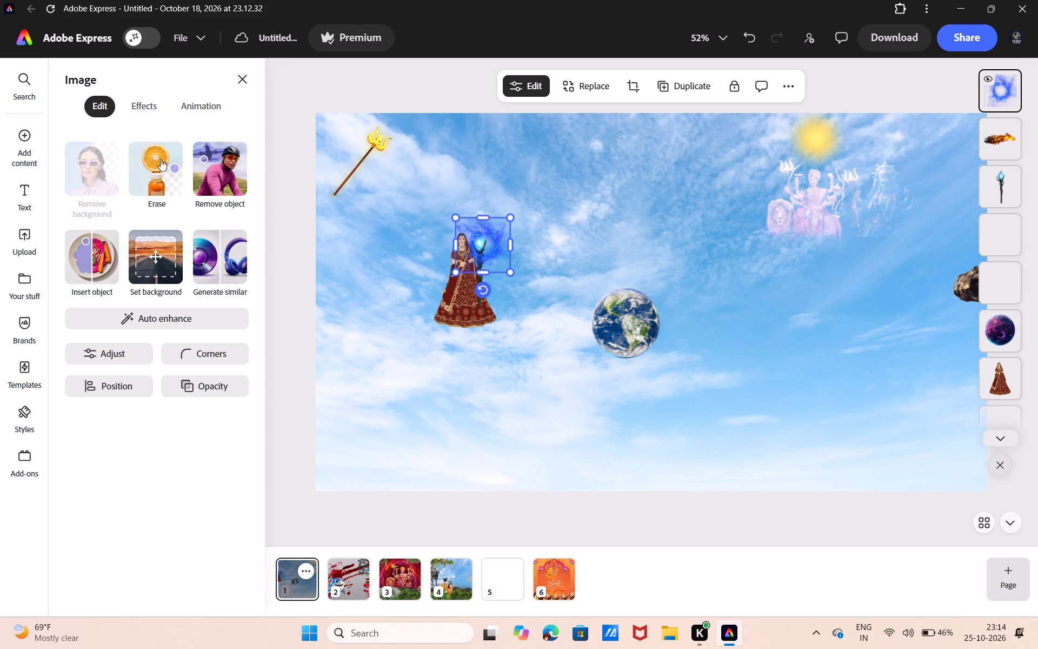
Erase around the blue energy ring's edges with a circle brush at size 40, hardness 1 and opacity 58.
click(161, 159)
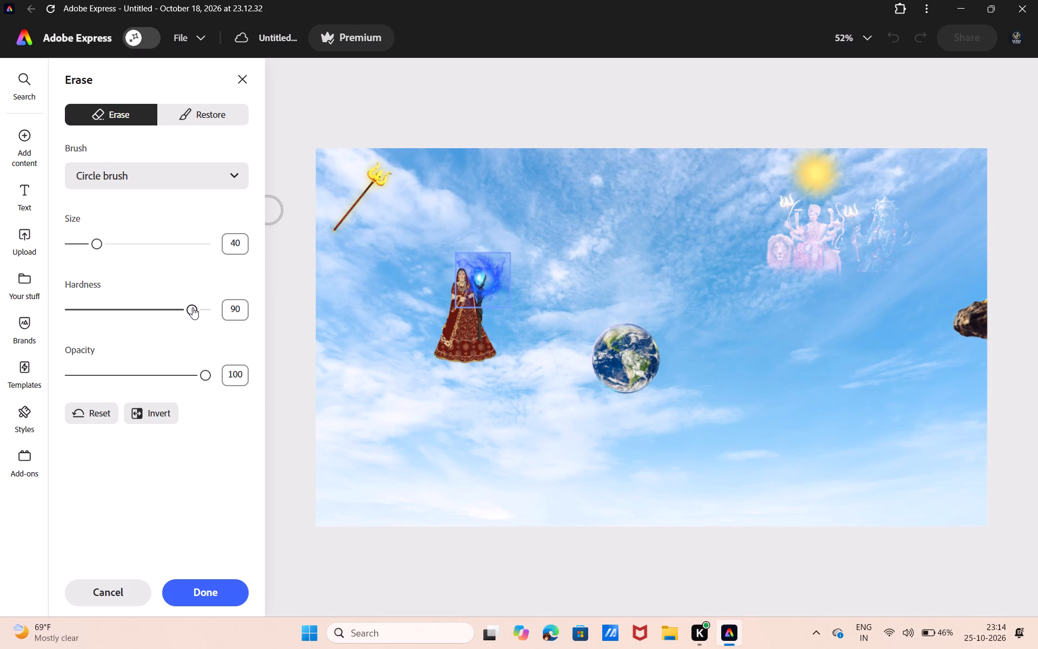
drag(192, 307, 34, 321)
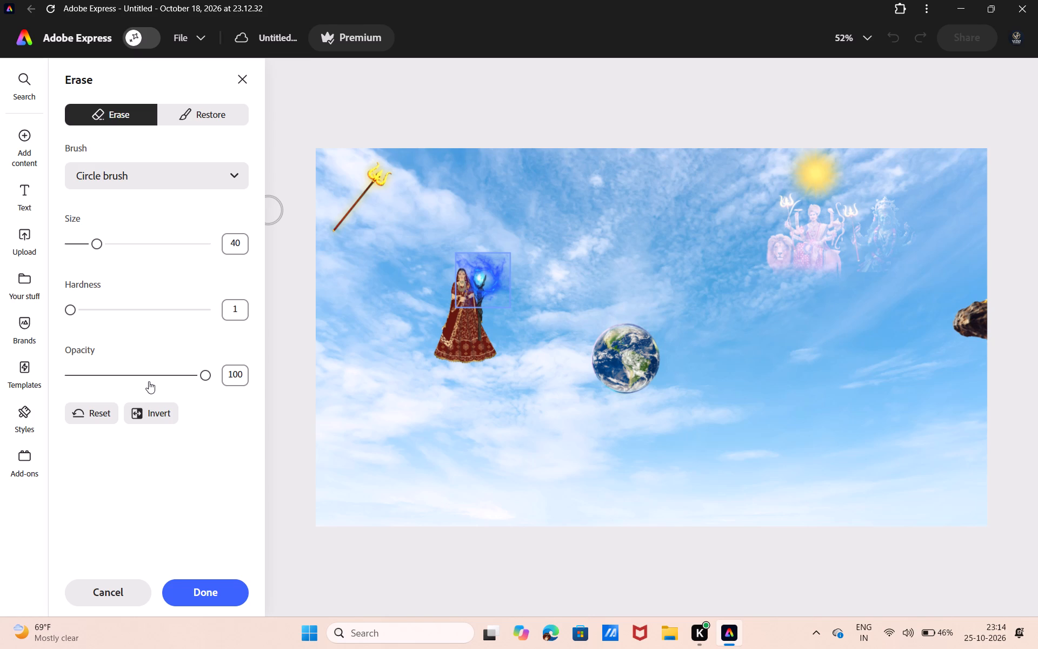
click(149, 381)
drag(447, 275, 510, 255)
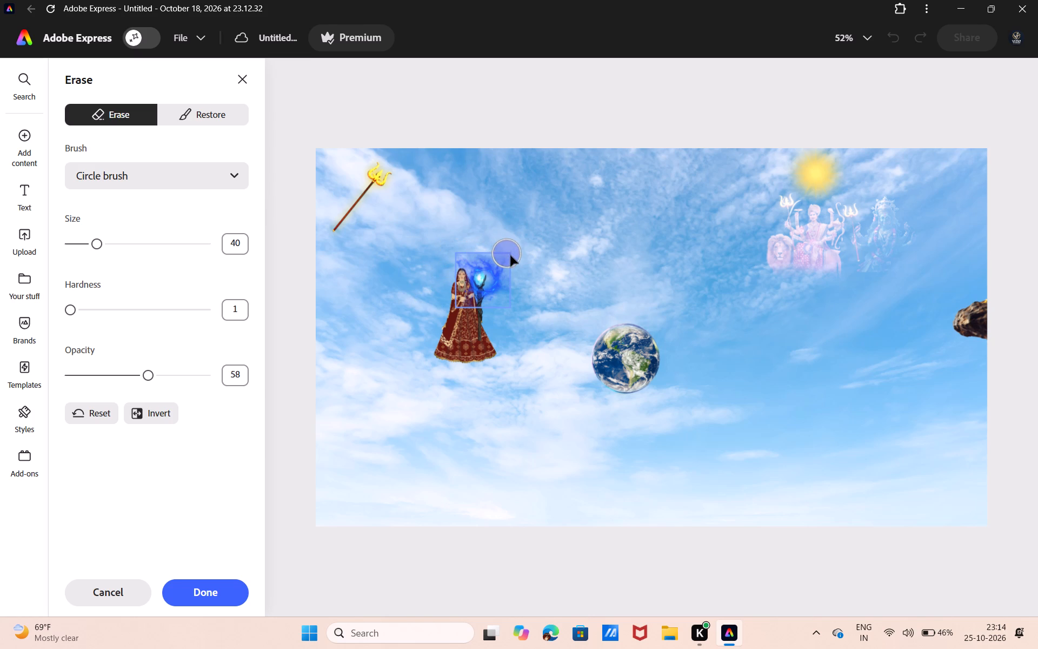
drag(510, 255, 467, 309)
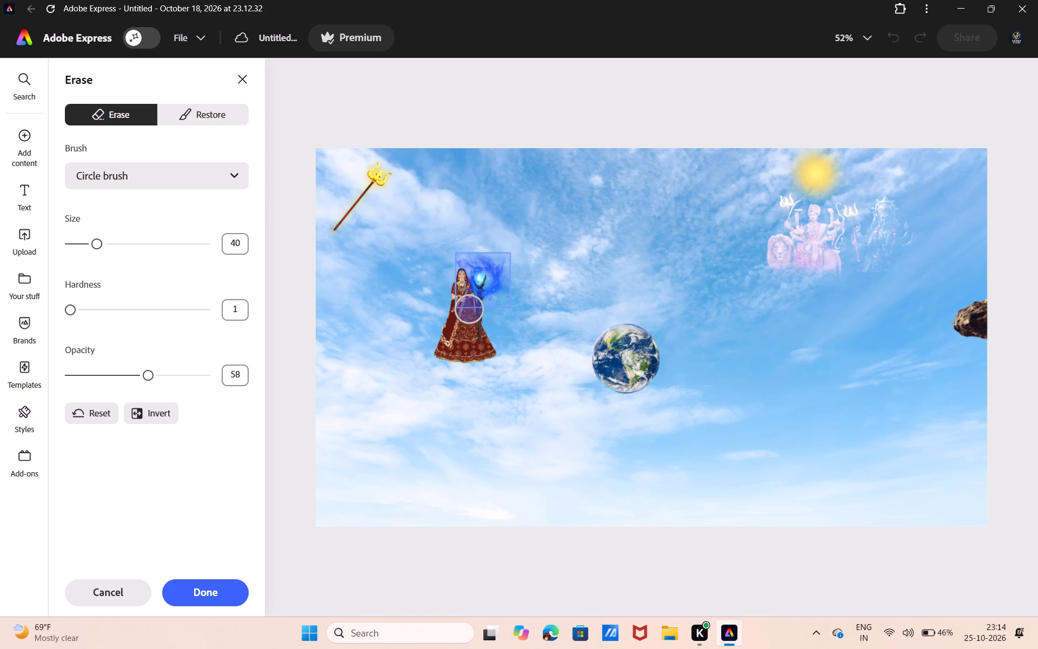
drag(467, 309, 450, 246)
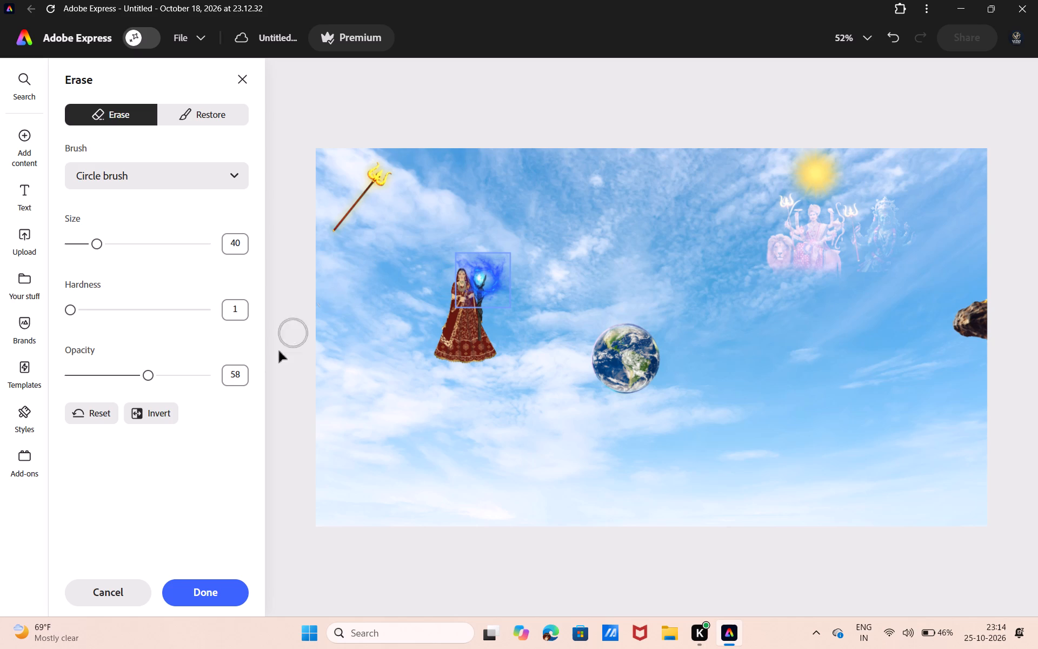
click(240, 558)
click(223, 591)
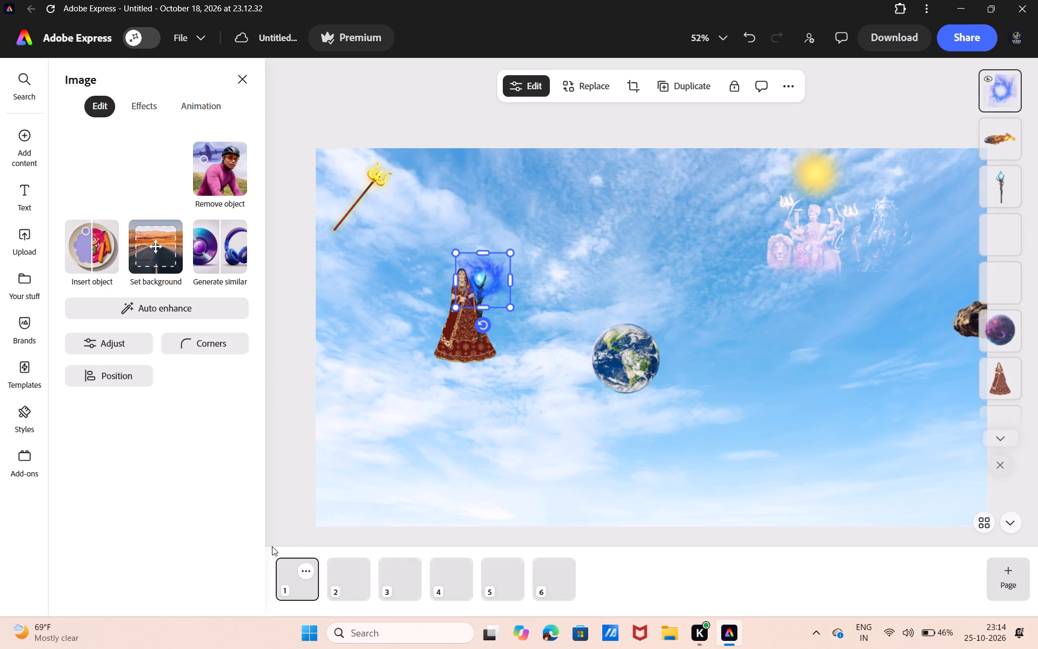
Shrink the blue energy ring further and recenter it on the staff's crystal.
click(517, 310)
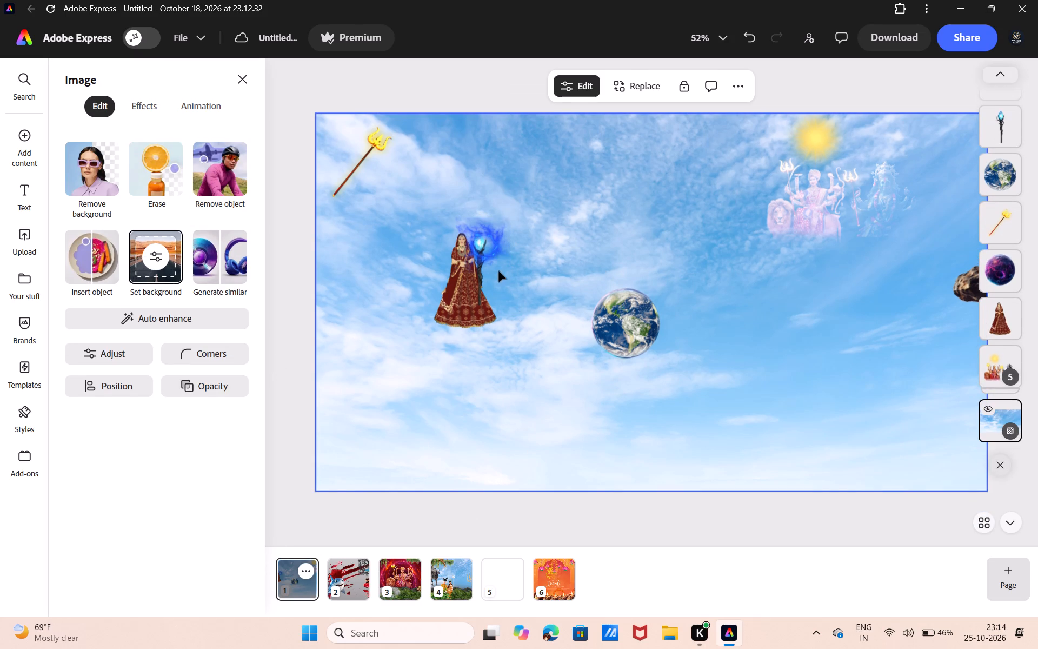
click(508, 221)
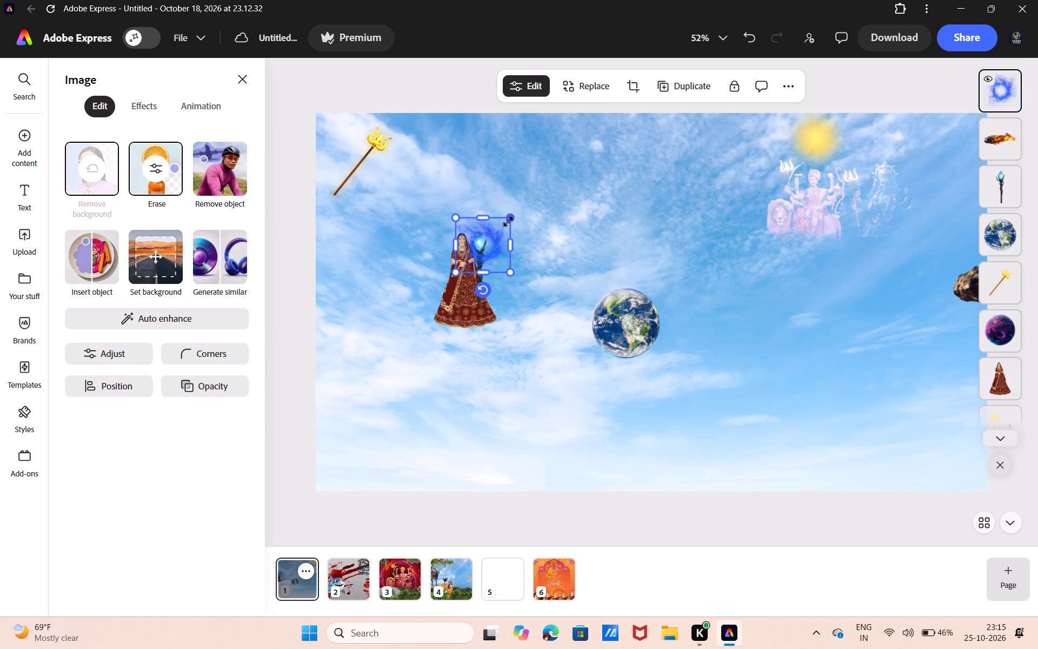
drag(508, 221, 495, 239)
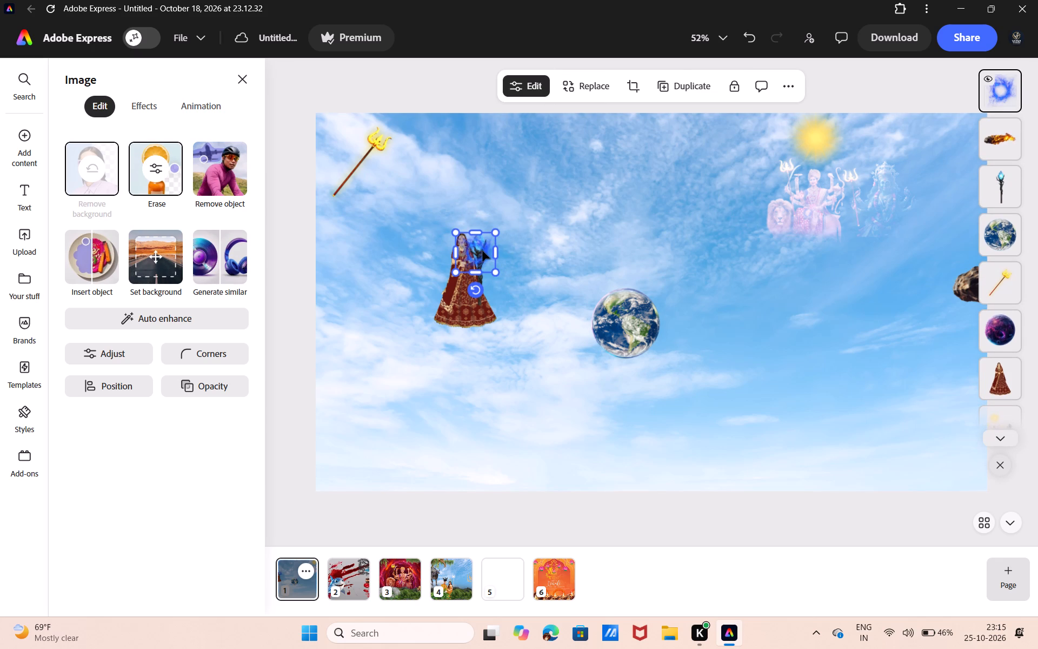
drag(481, 251, 484, 245)
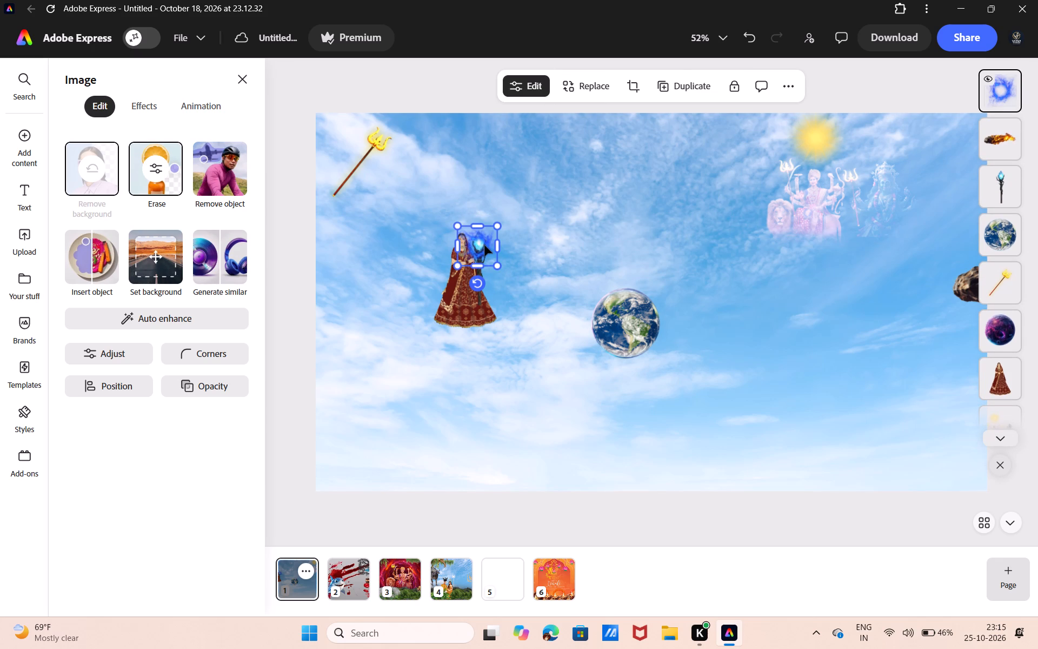
Move the blue energy ring off the staff onto the Earth globe, enlarging it so it surrounds and centers on the globe.
drag(484, 245, 545, 269)
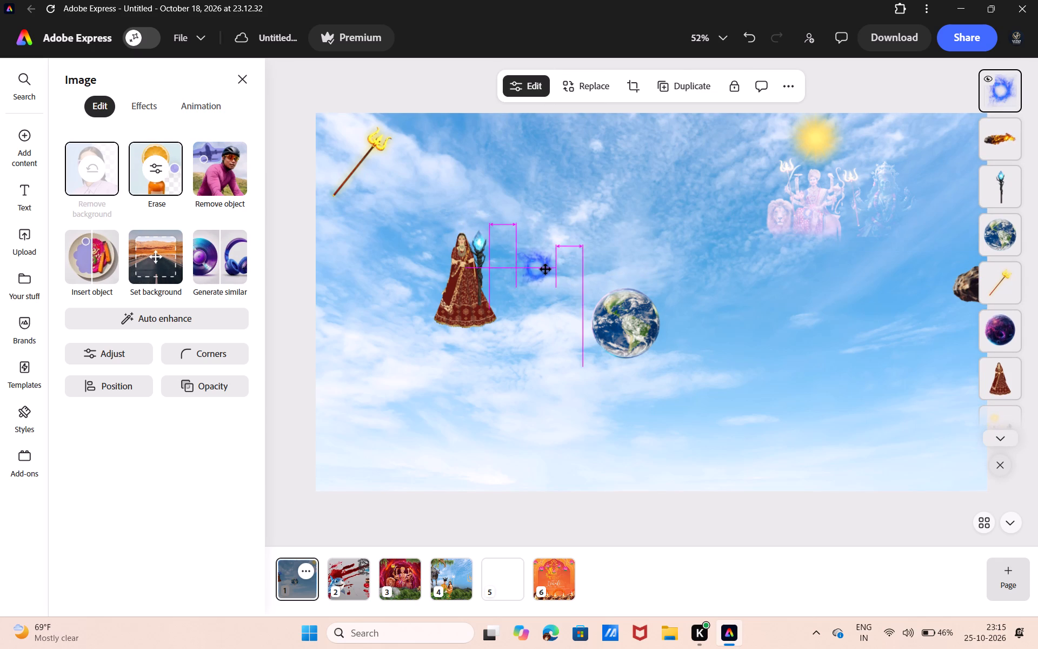
drag(545, 269, 556, 274)
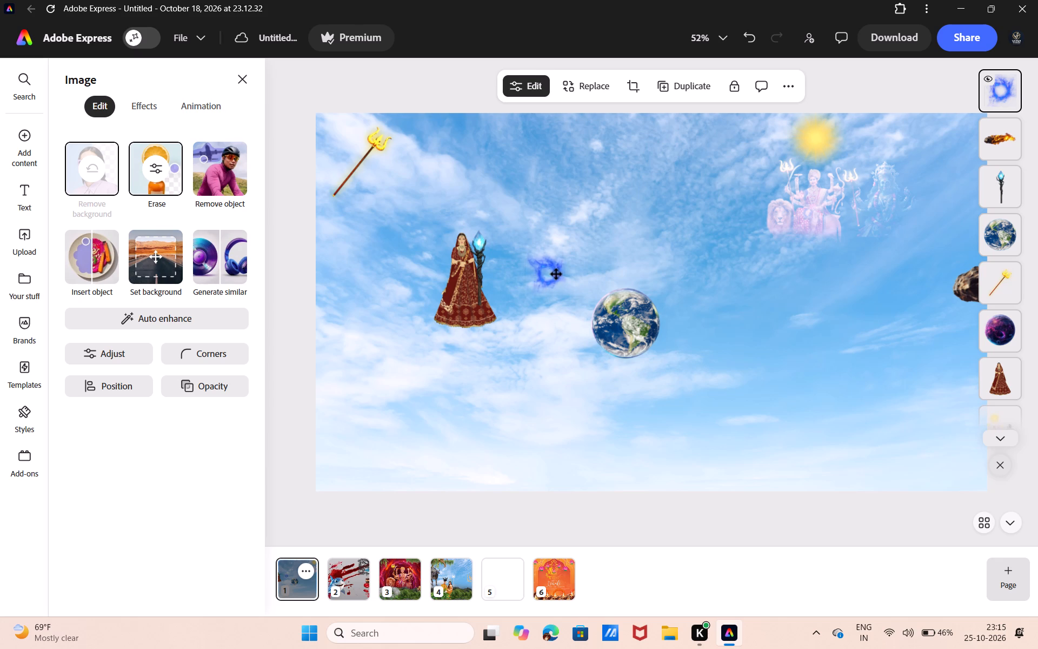
drag(556, 274, 626, 316)
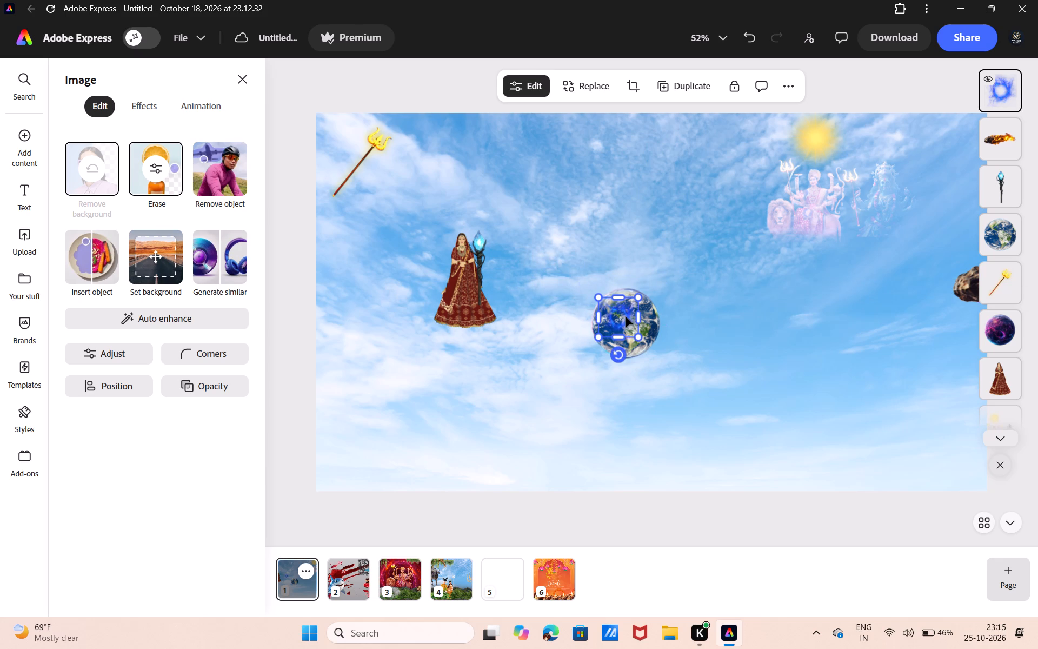
drag(637, 299, 774, 226)
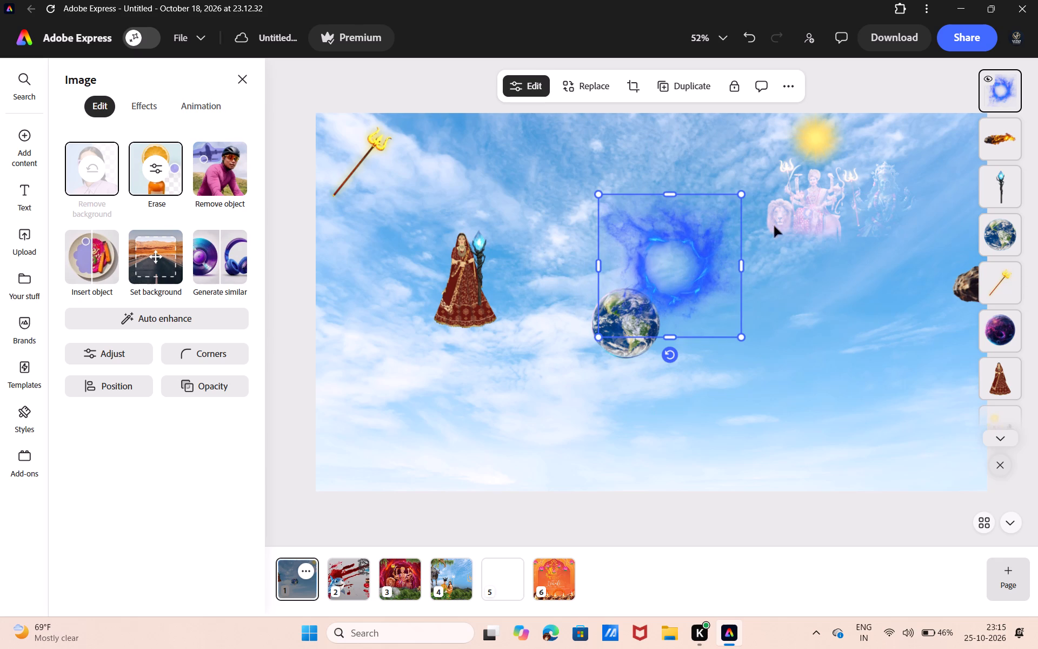
drag(727, 261, 681, 312)
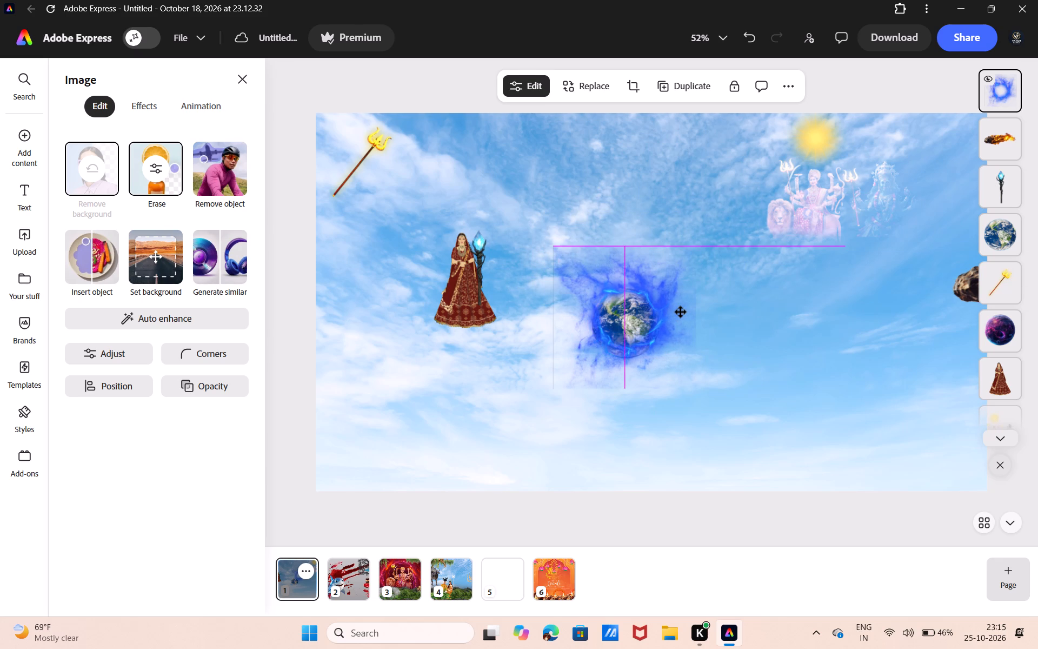
drag(681, 312, 682, 313)
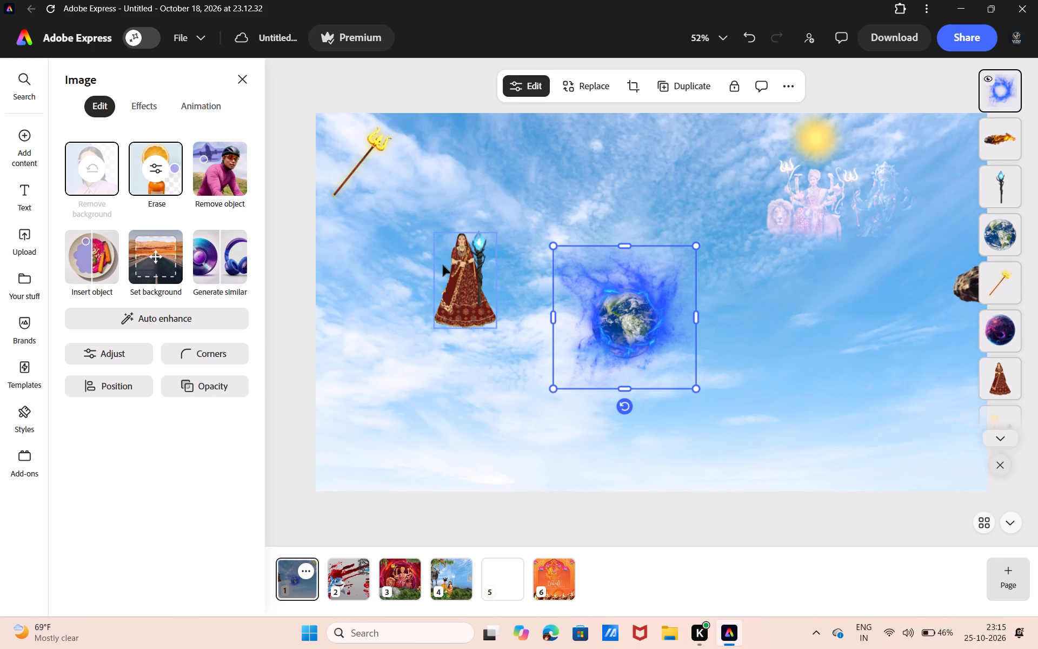
Erase along the enlarged energy ring's outer edges with the circle brush at size 40, hardness 1 and opacity 100.
click(161, 163)
click(158, 168)
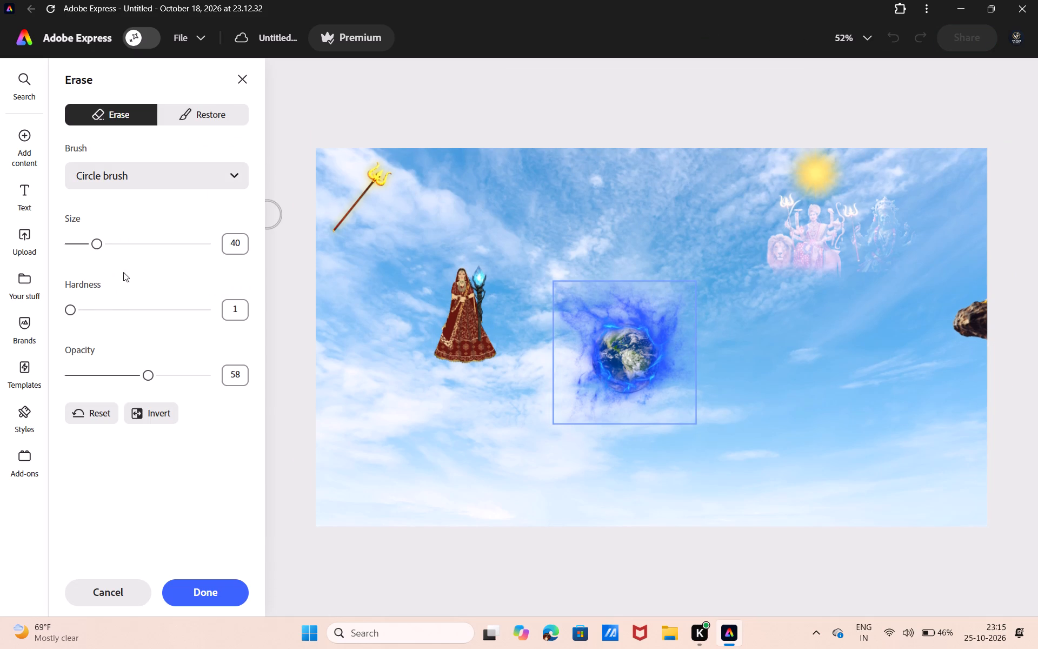
drag(145, 372, 297, 366)
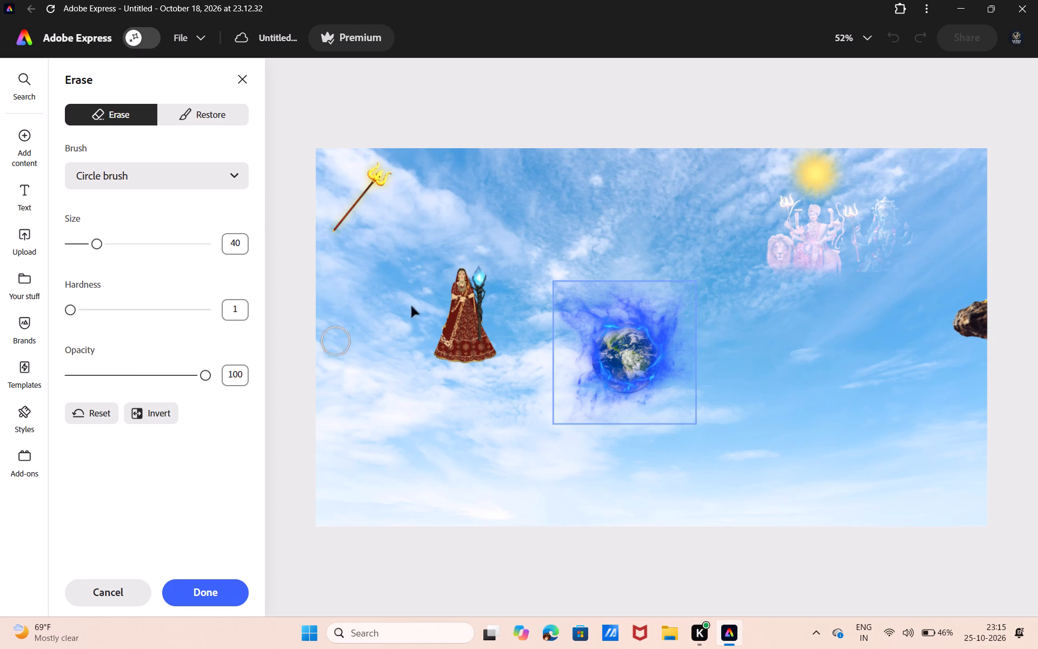
click(550, 288)
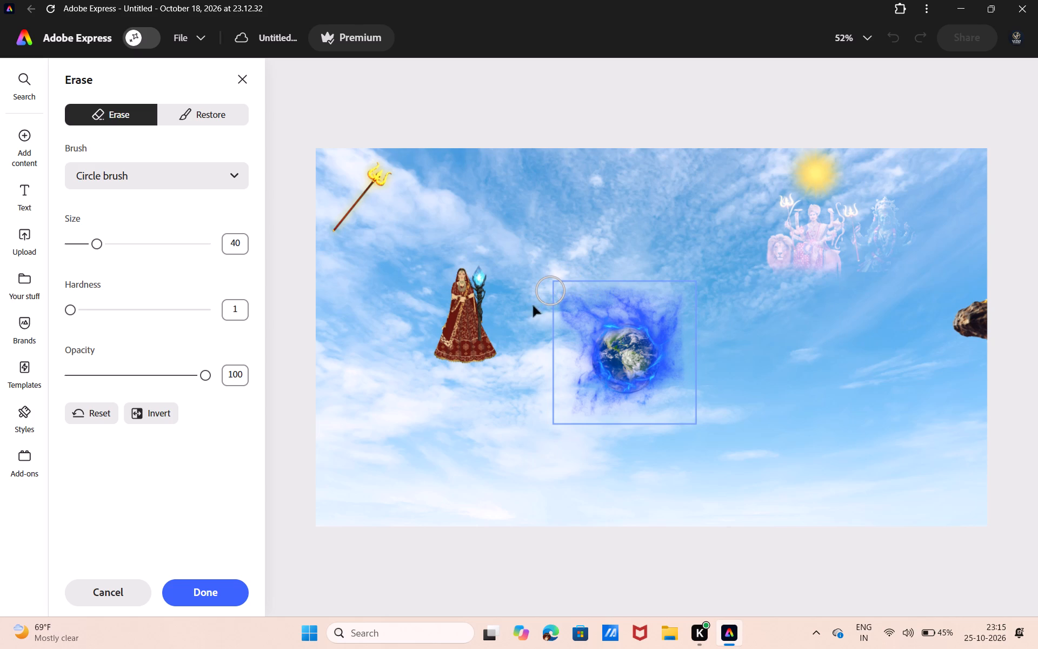
click(218, 628)
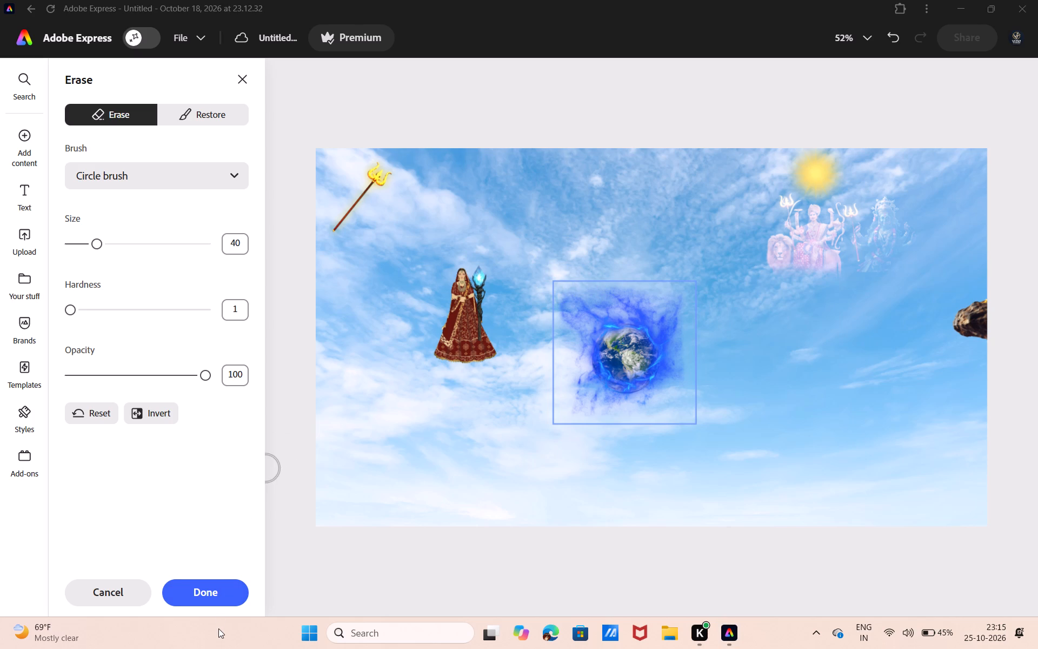
click(217, 648)
click(217, 648)
click(199, 595)
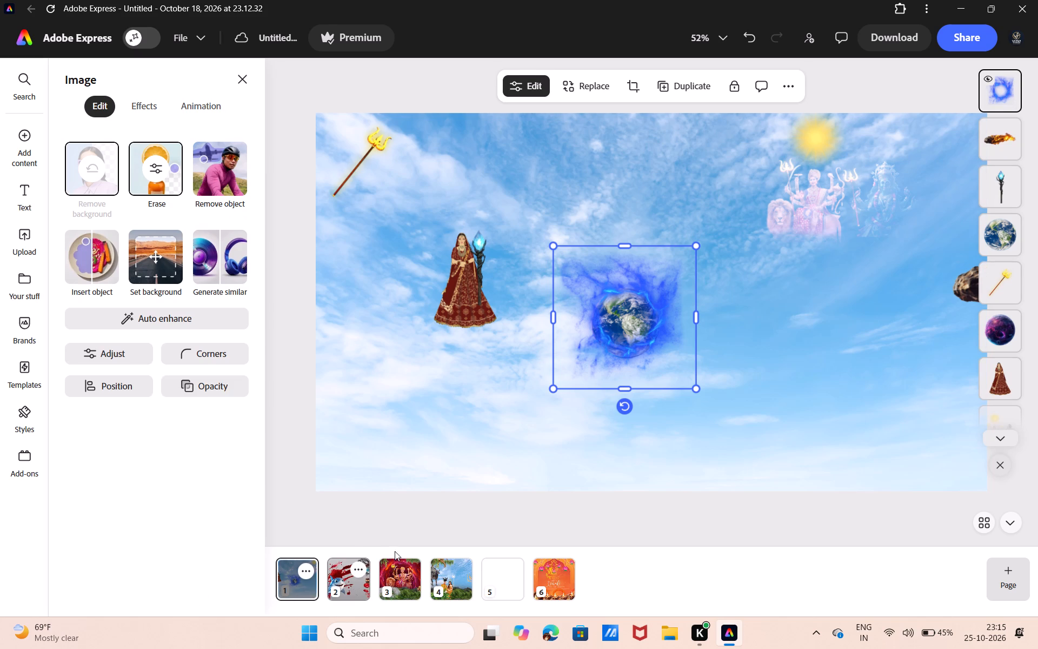
Nudge the blue energy ring slightly down so it centers on the Earth globe.
drag(626, 341, 628, 349)
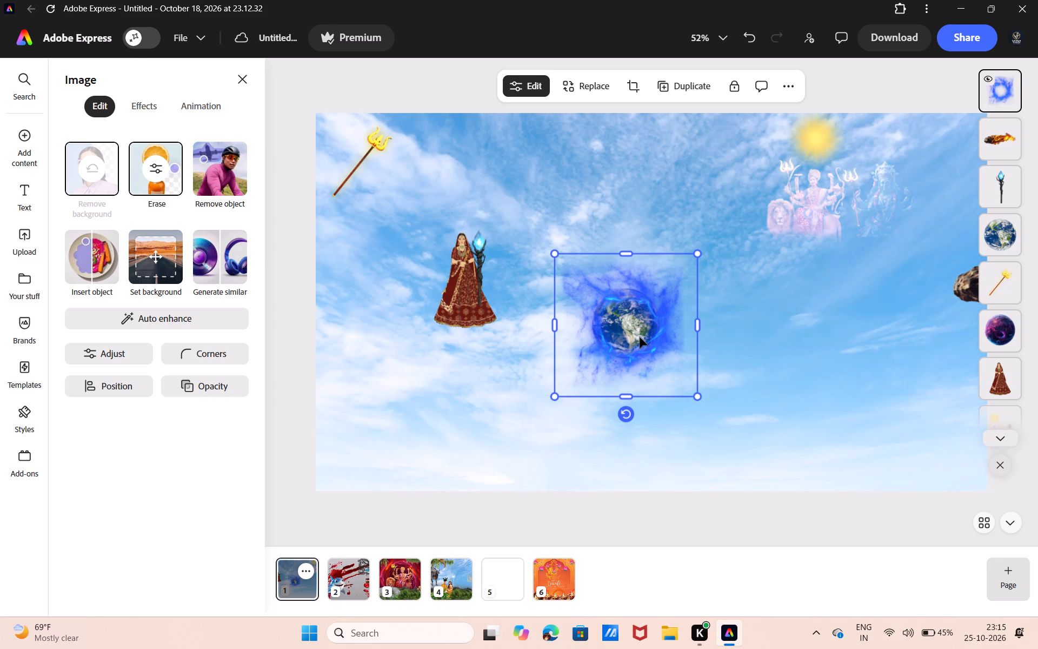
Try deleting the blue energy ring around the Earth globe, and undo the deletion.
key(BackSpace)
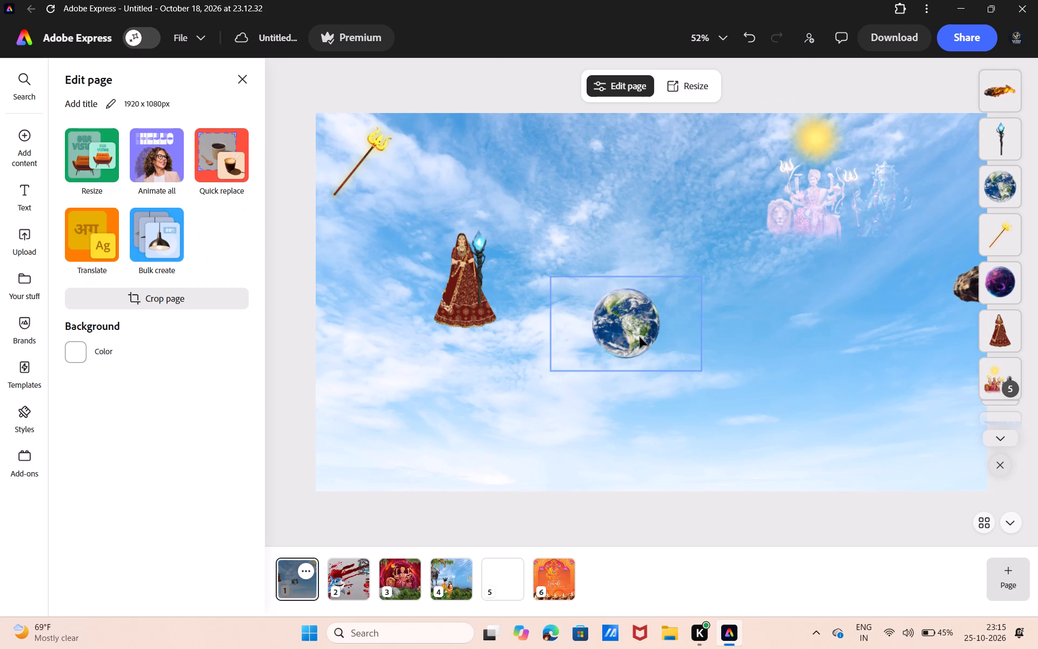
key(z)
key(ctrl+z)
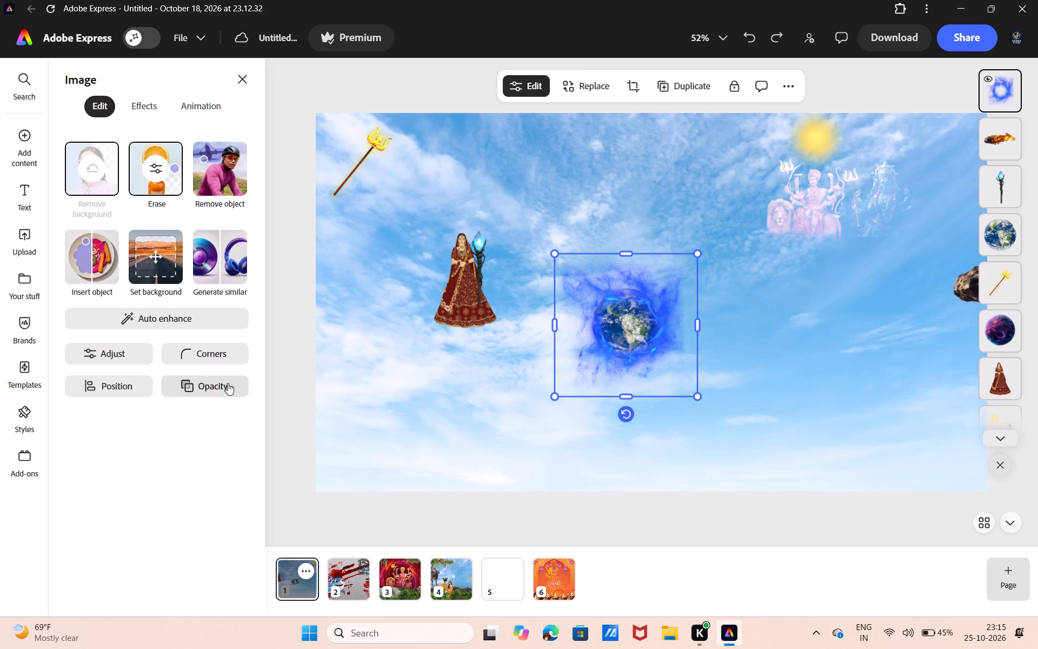
Try the Screen blend on the blue energy ring and set its blend mode to Multiply.
click(228, 383)
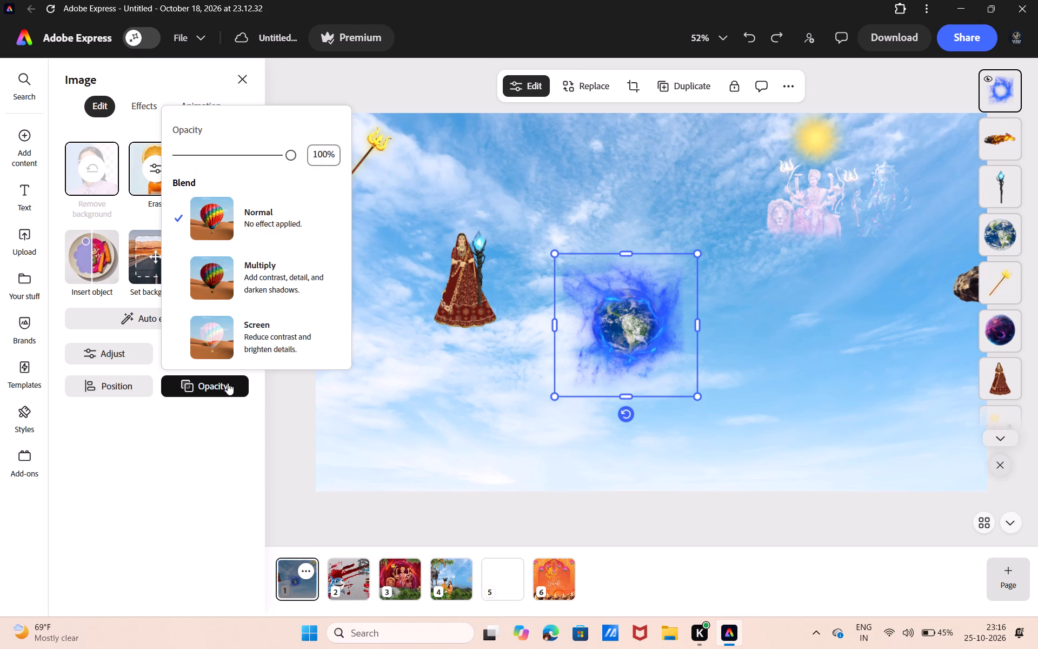
click(222, 330)
click(211, 279)
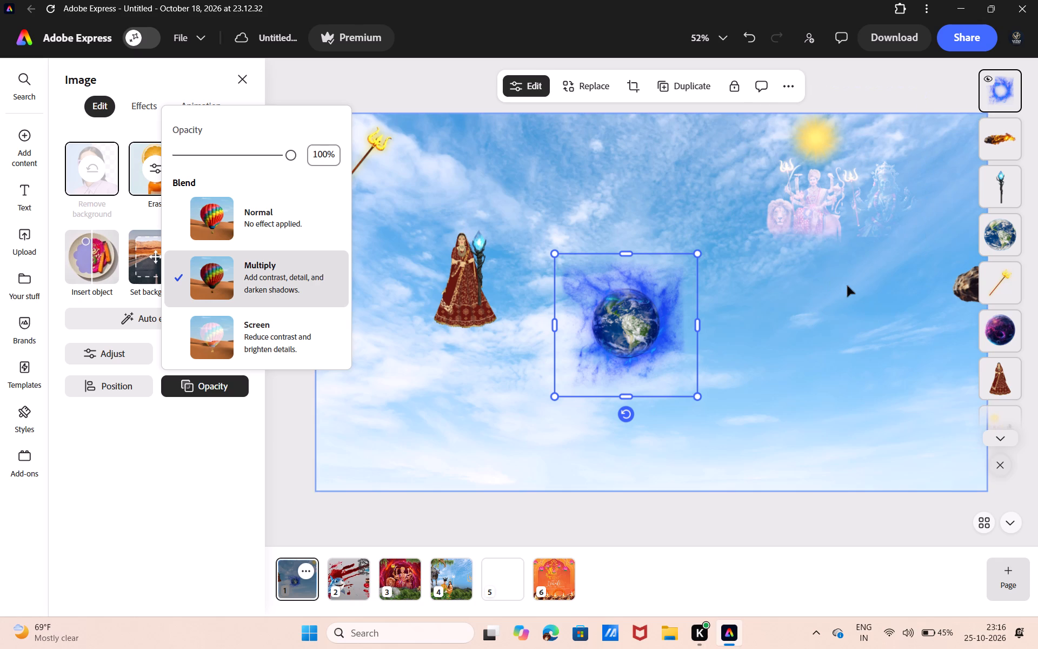
Move the meteor from the page's right edge fully onto the page, over the lower part of the deities.
click(967, 282)
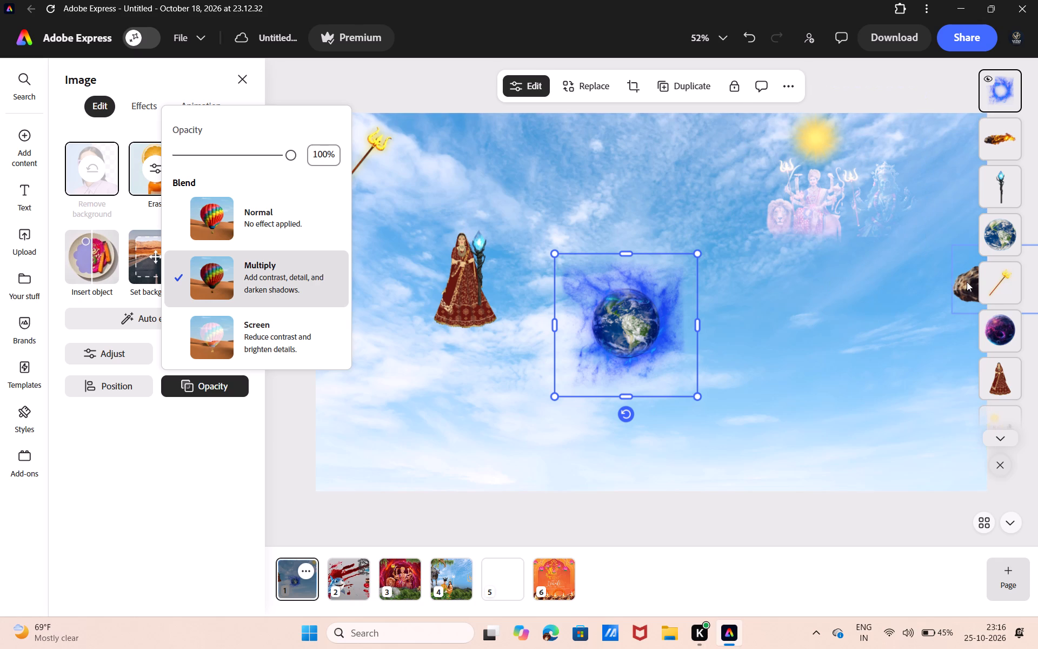
drag(964, 286, 920, 286)
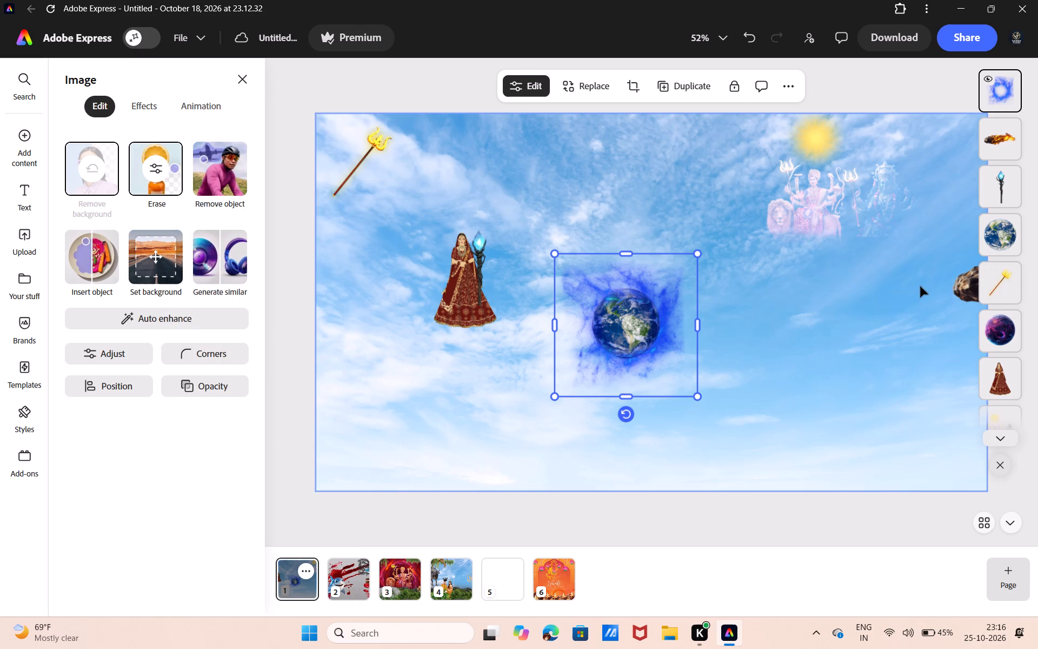
click(954, 287)
drag(967, 289, 972, 273)
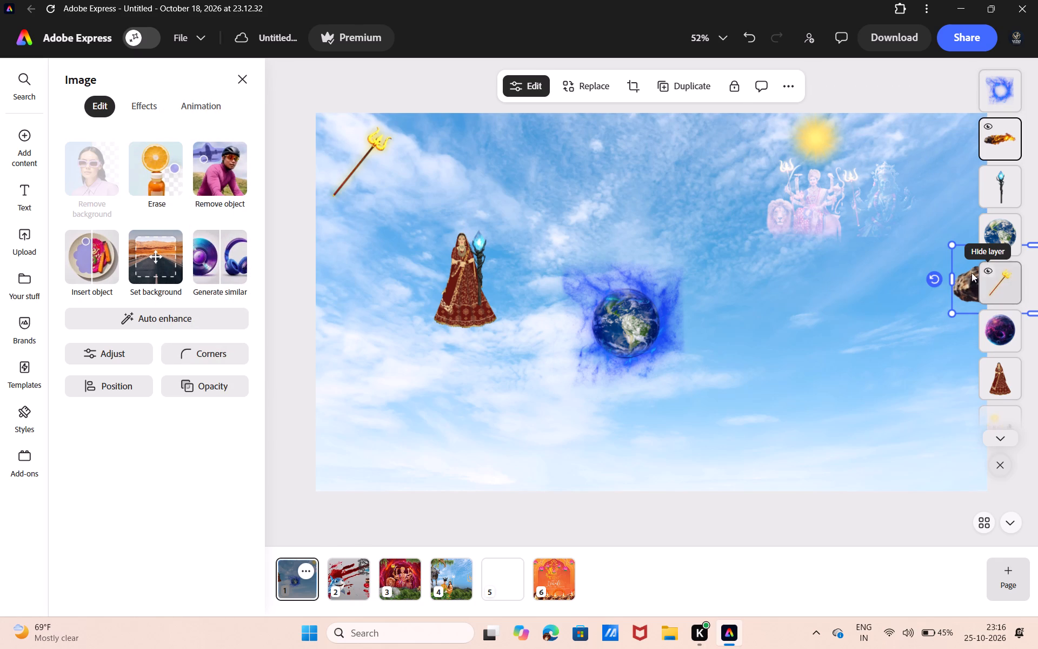
drag(972, 273, 960, 273)
drag(960, 273, 770, 234)
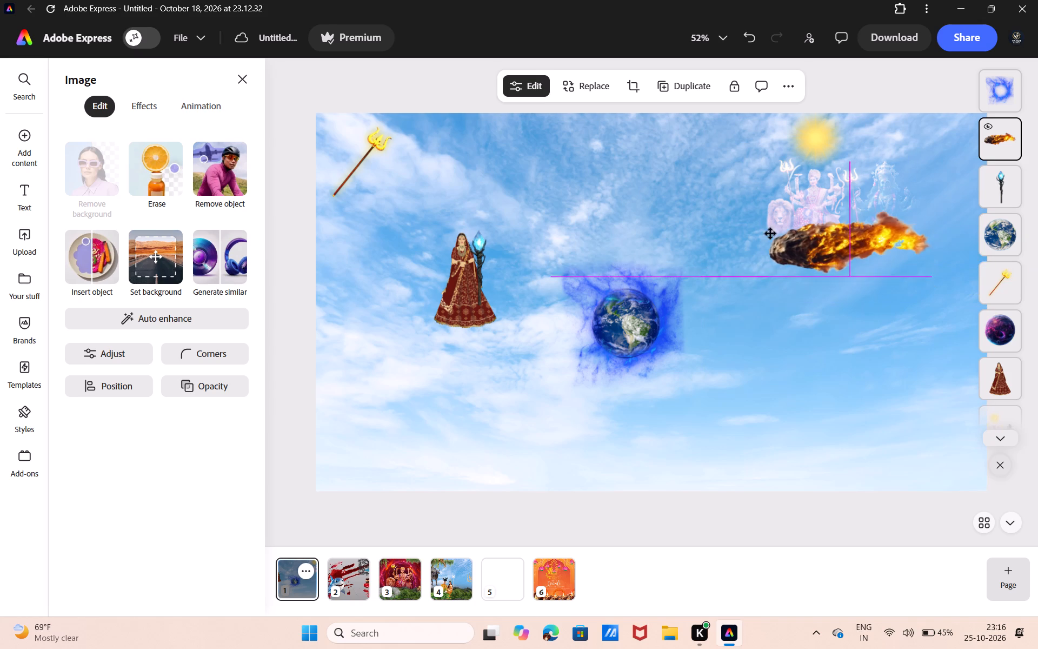
drag(770, 234, 768, 233)
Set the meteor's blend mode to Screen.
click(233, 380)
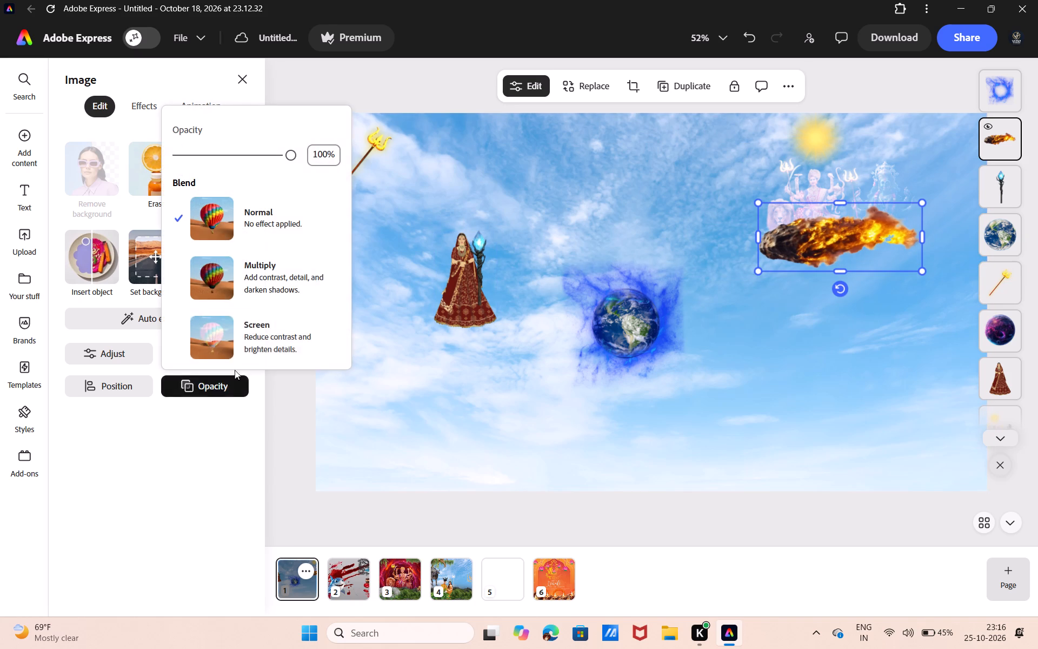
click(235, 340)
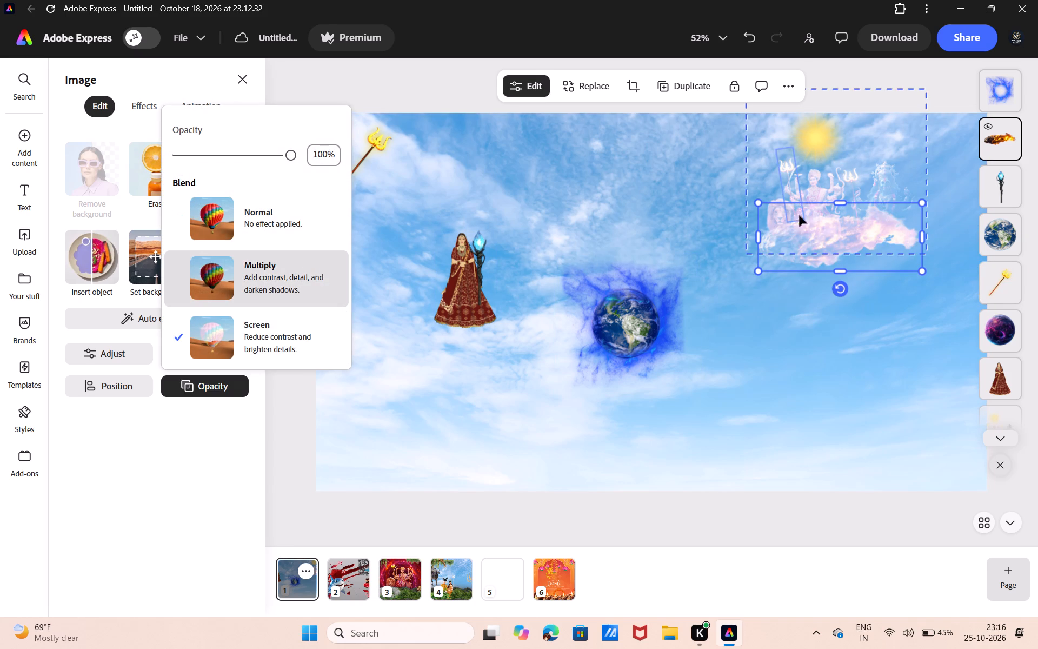
Move the meteor above the Earth globe, rotate it nearly vertical with its rock end down, and place it partly beyond the page's top edge.
drag(805, 231, 821, 277)
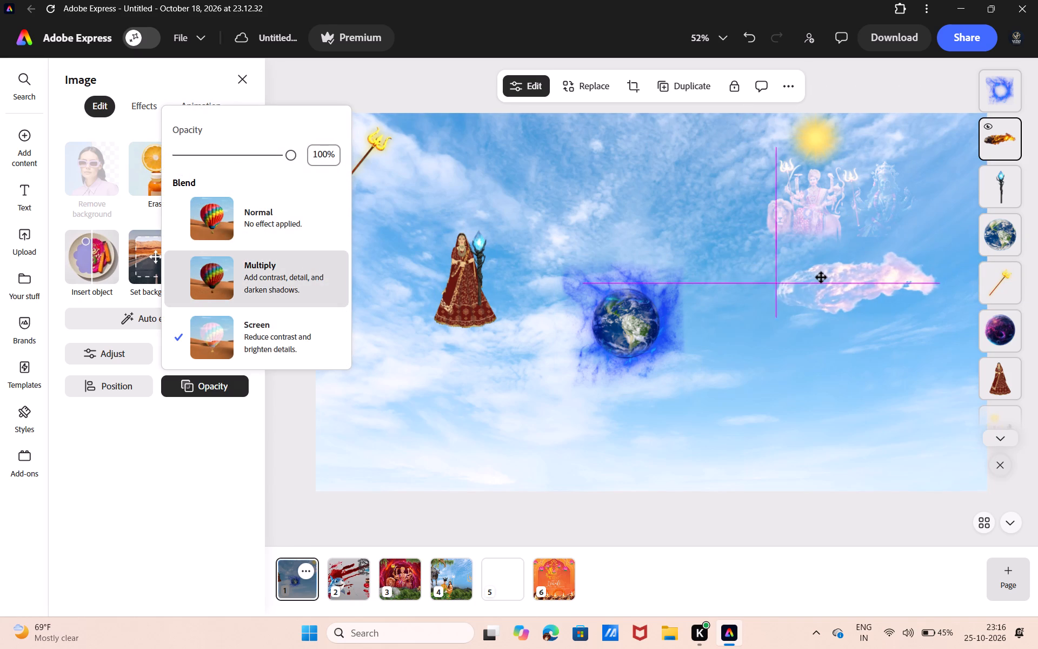
drag(821, 277, 795, 283)
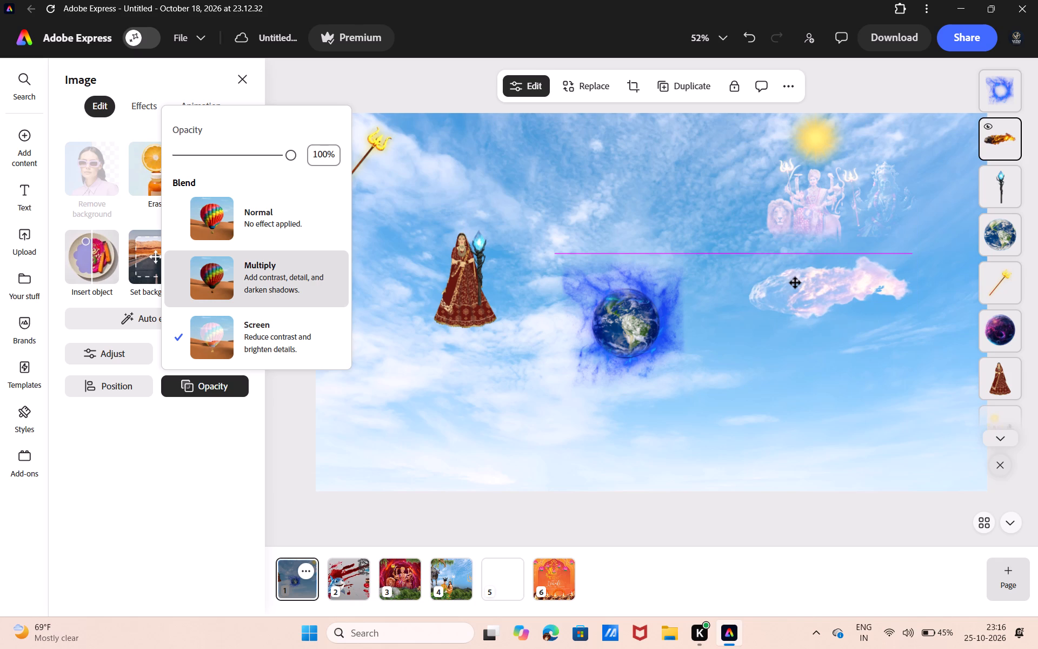
drag(795, 283, 658, 155)
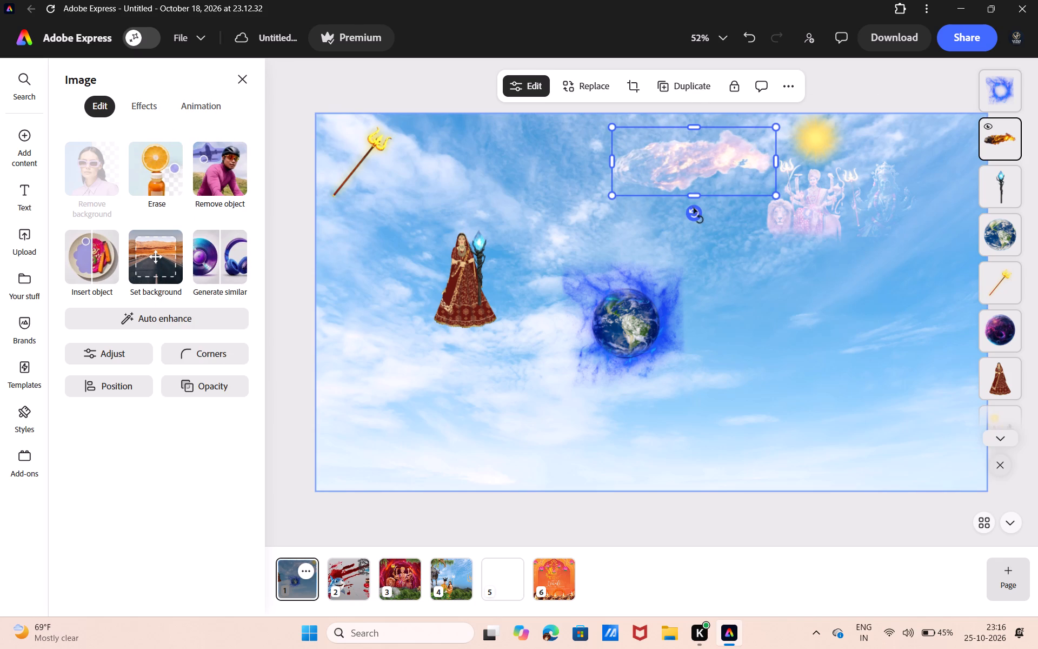
drag(695, 209, 735, 169)
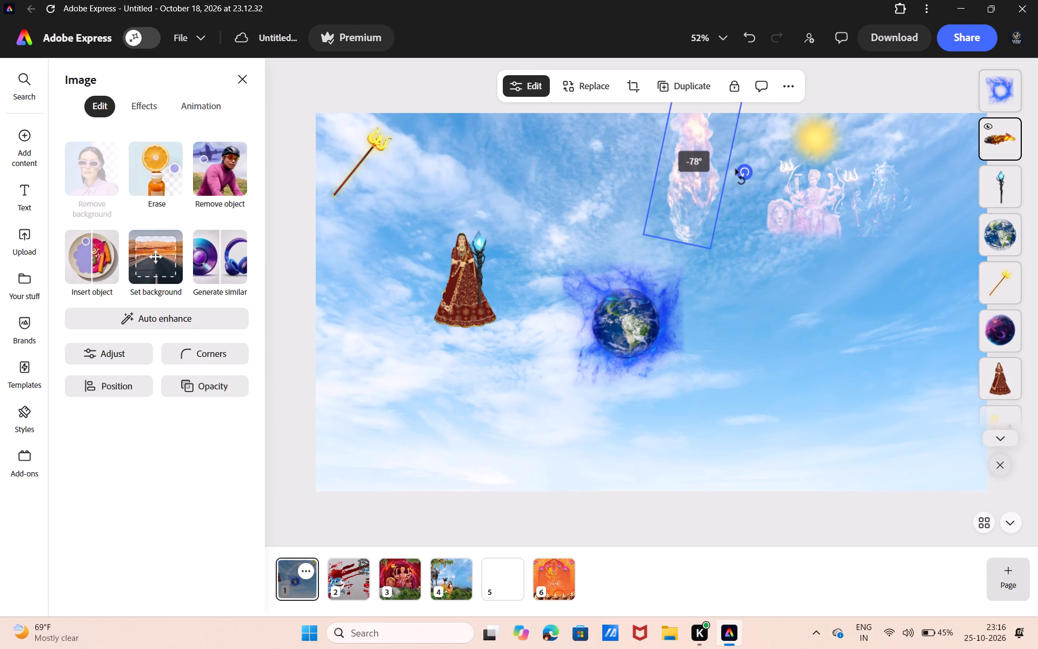
drag(735, 169, 734, 162)
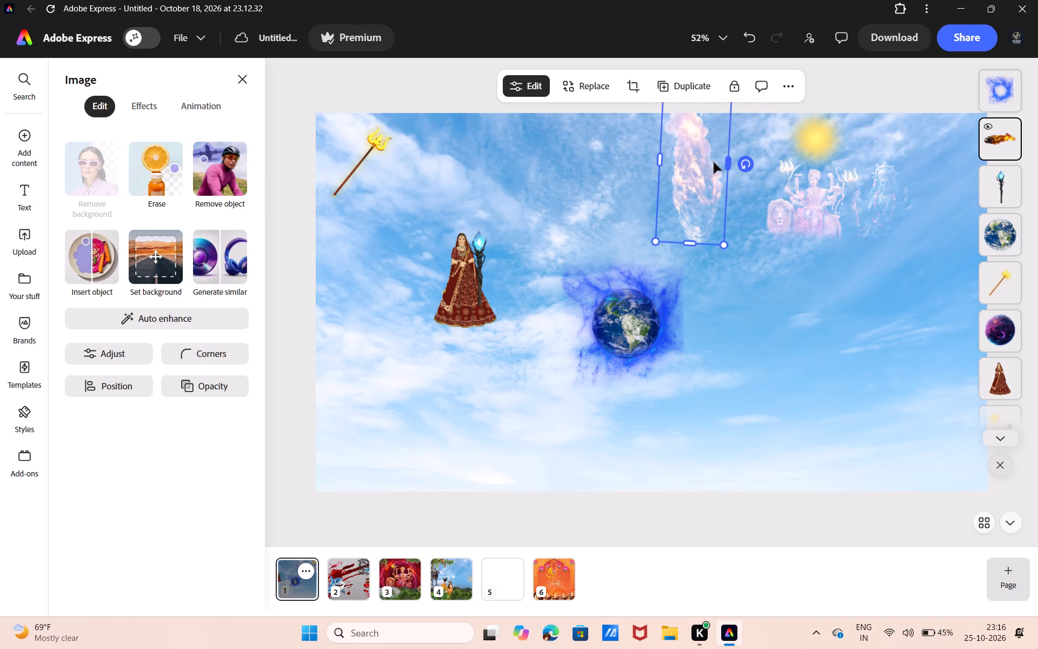
drag(707, 165, 664, 103)
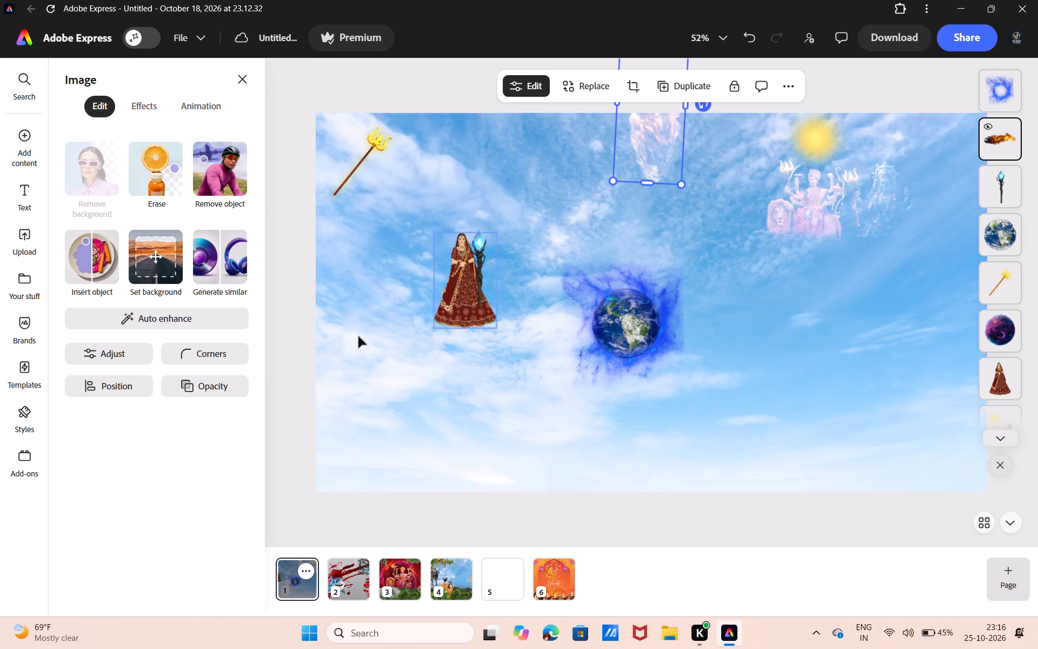
Try the Multiply blend on the meteor and set its blend mode back to Normal.
click(232, 379)
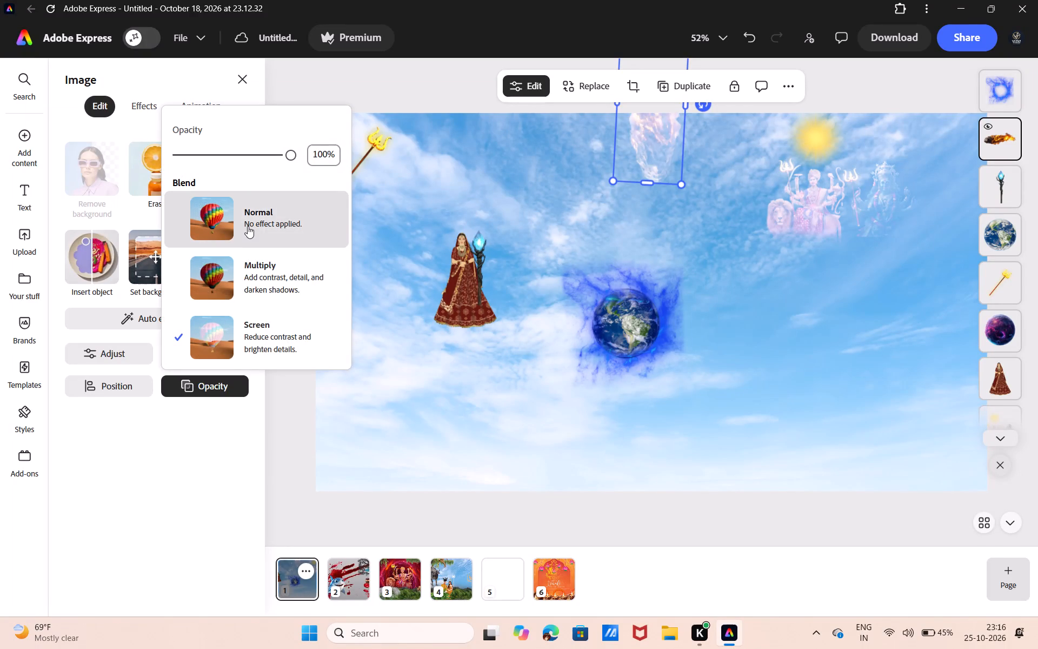
click(247, 226)
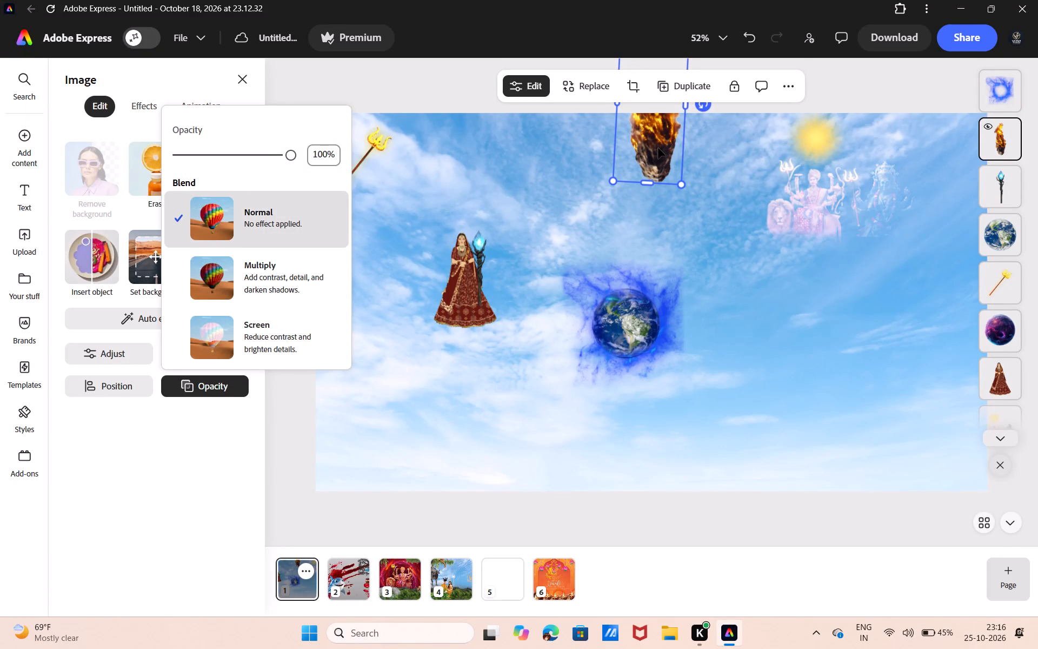
click(307, 277)
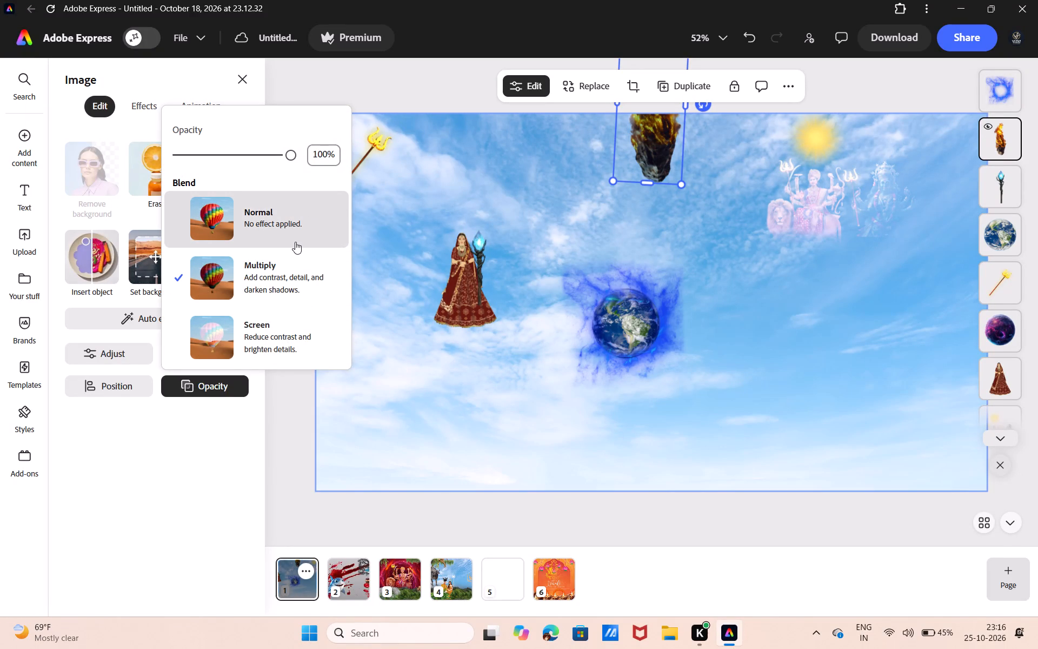
click(295, 242)
Delete the meteor and the blue energy ring around the Earth globe.
drag(658, 145, 654, 63)
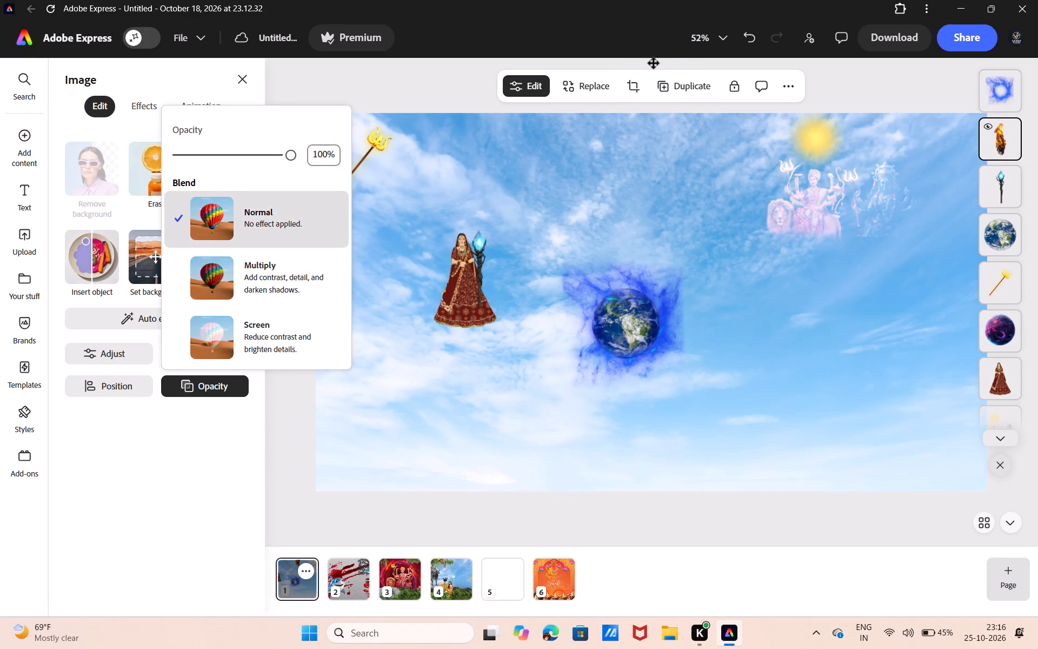
drag(654, 63, 630, 278)
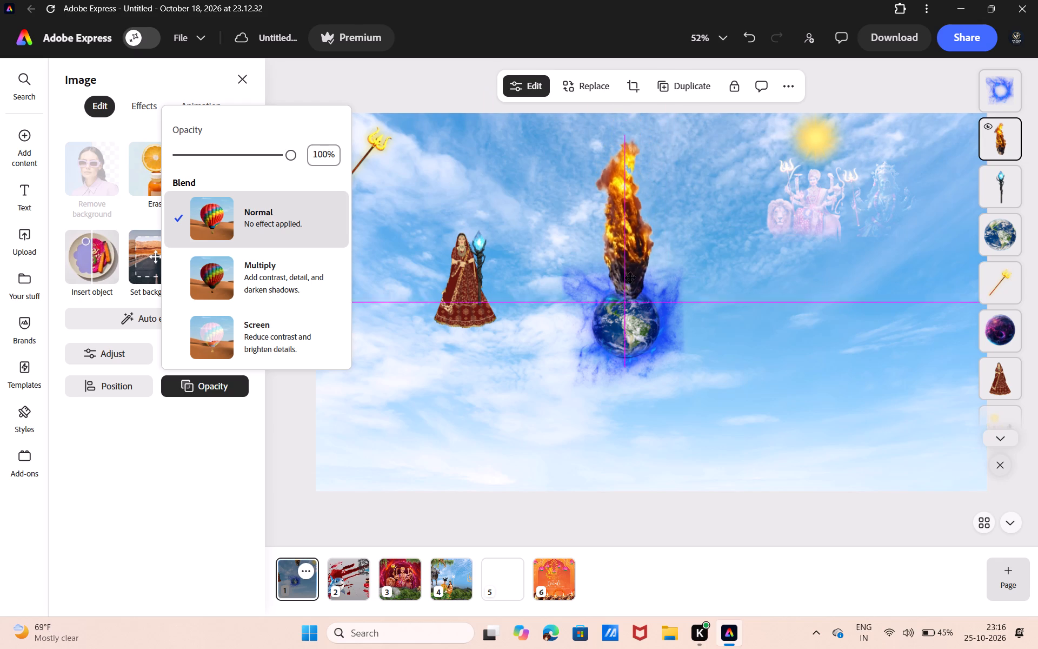
drag(630, 278, 630, 350)
key(BackSpace)
click(630, 350)
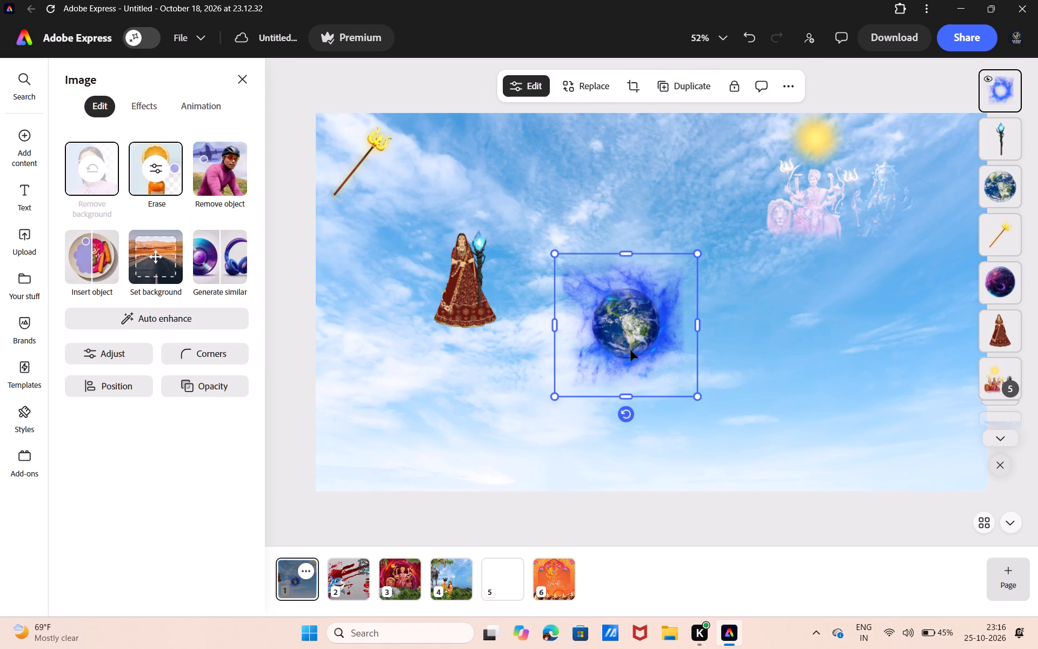
key(BackSpace)
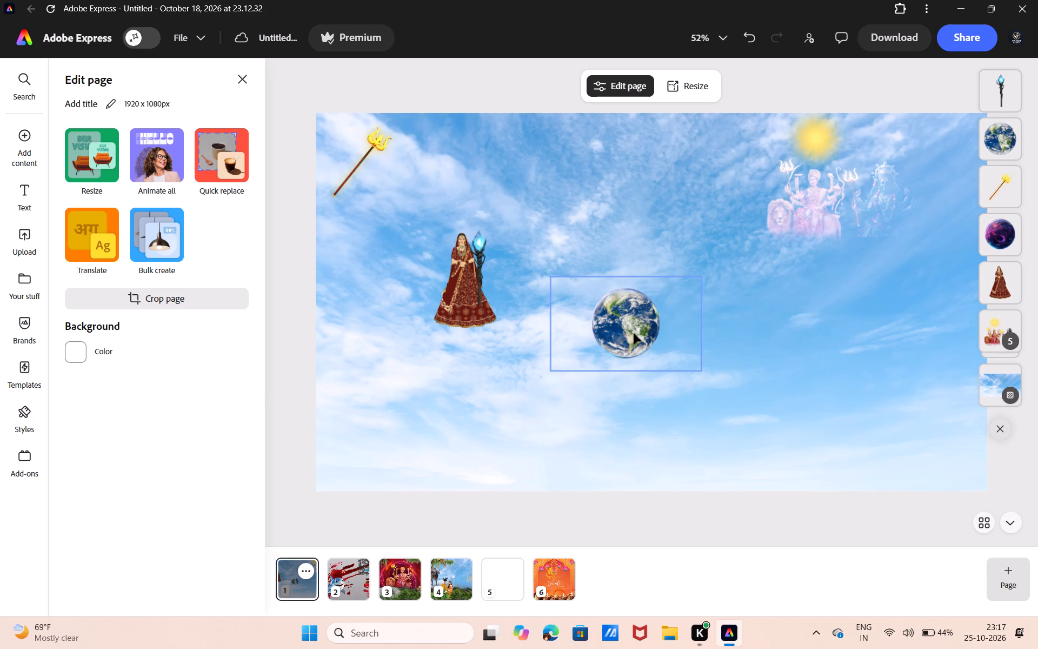
Lower the Earth globe's opacity all the way until it is fully transparent.
click(633, 334)
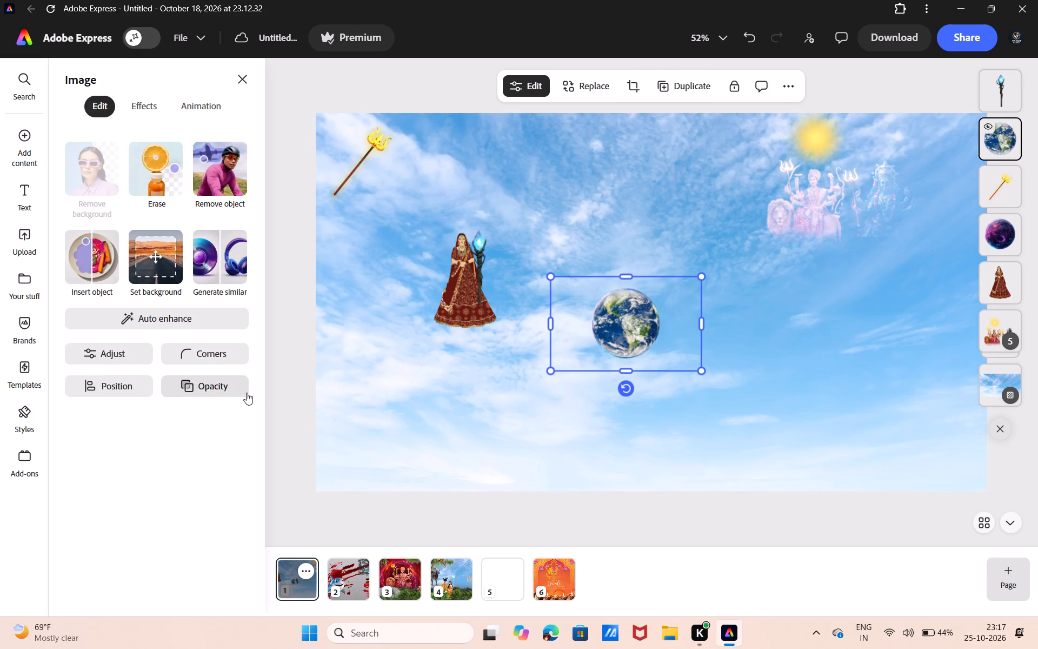
click(248, 392)
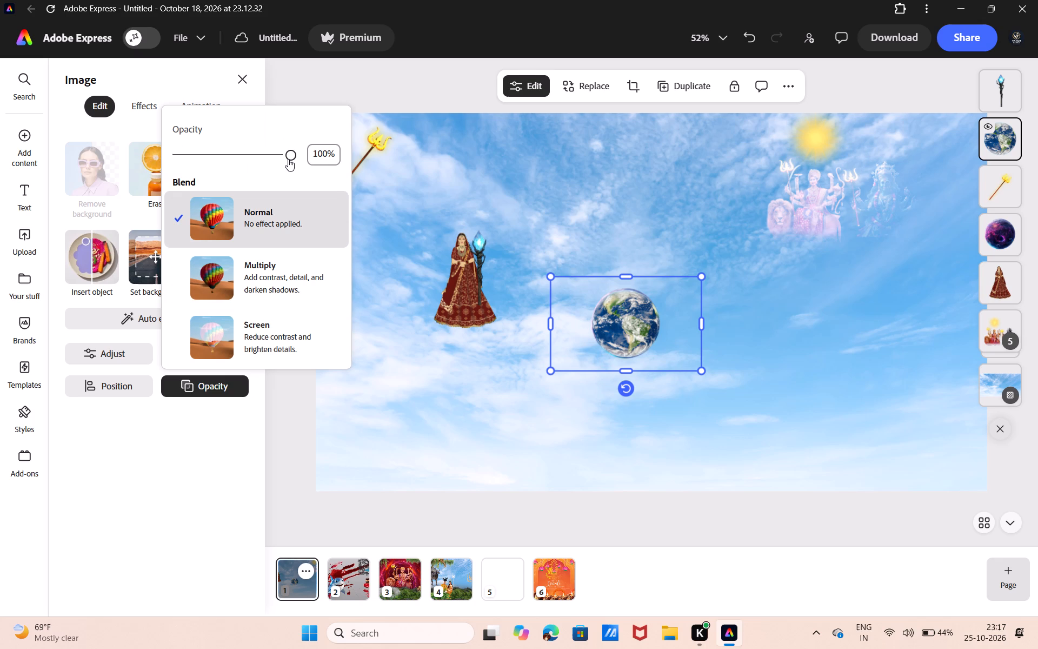
drag(290, 158, 282, 158)
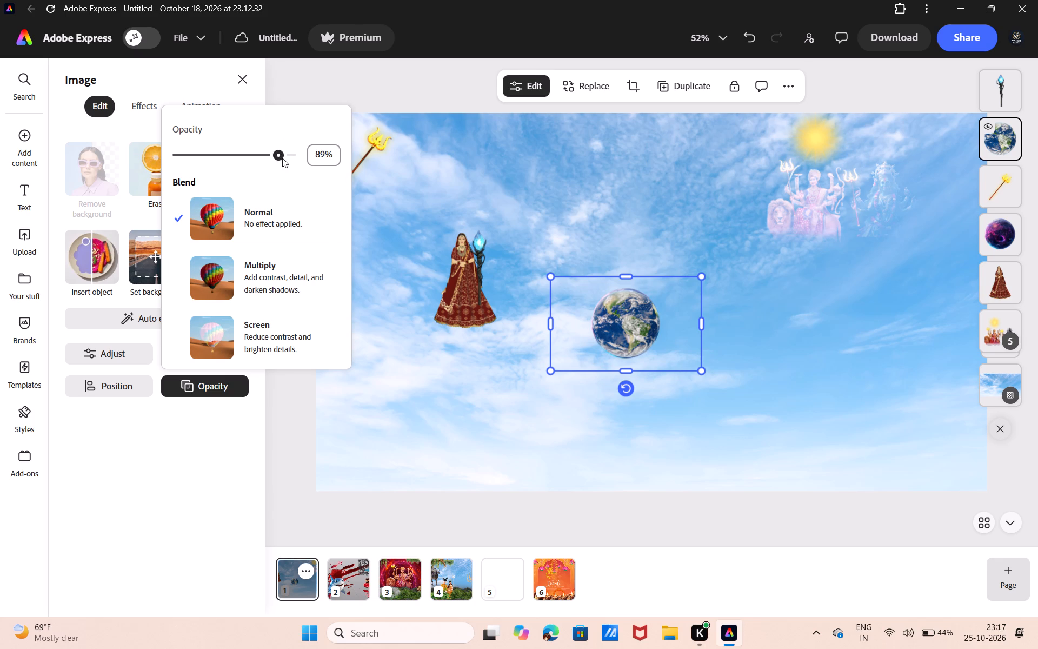
drag(282, 158, 135, 162)
click(380, 82)
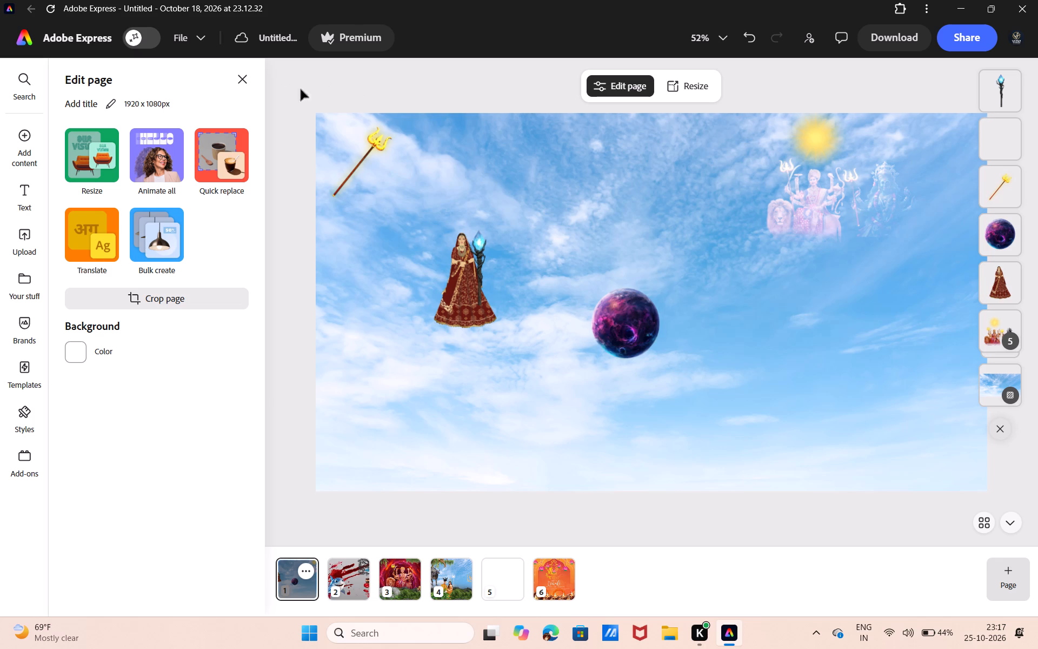
Set the blend mode of the goddess on the lion to Normal and enlarge her to about two and a half times her size.
click(813, 208)
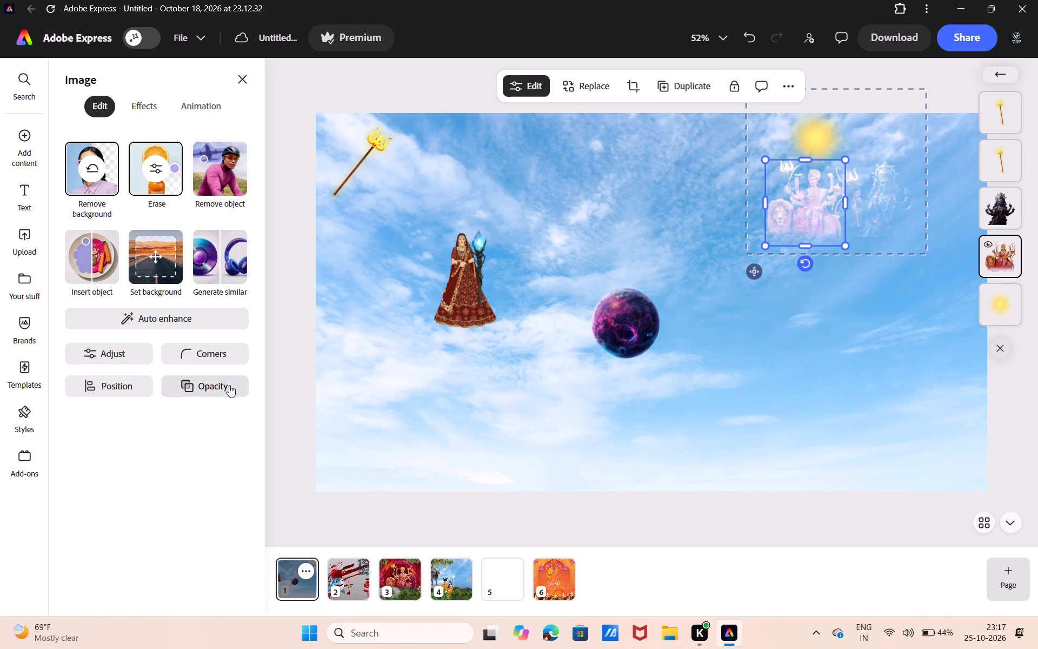
click(229, 385)
click(236, 205)
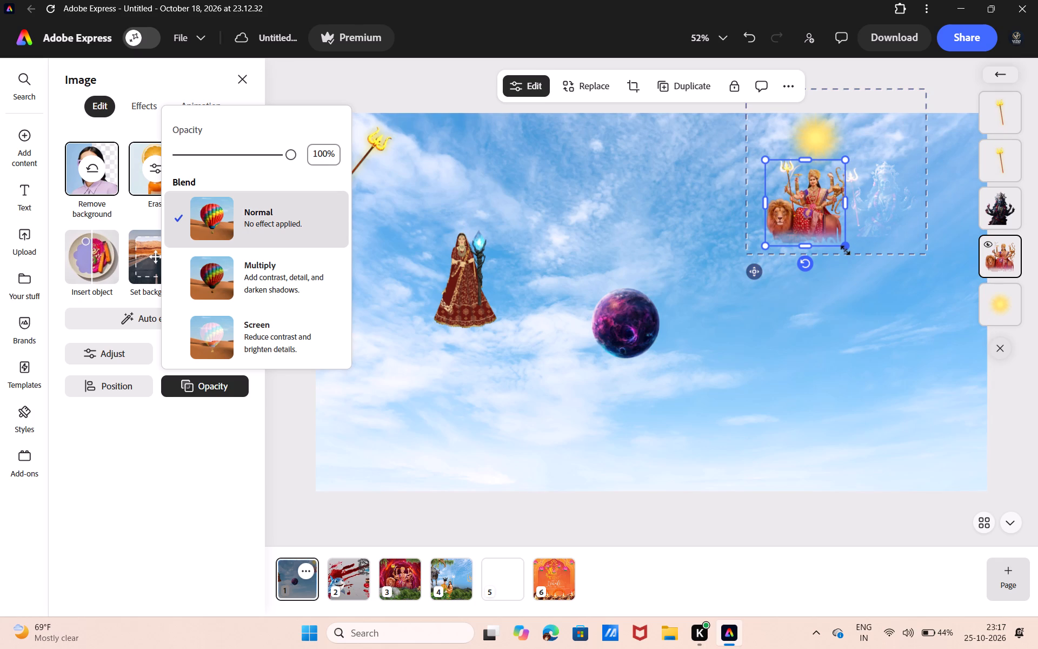
drag(845, 250, 1017, 343)
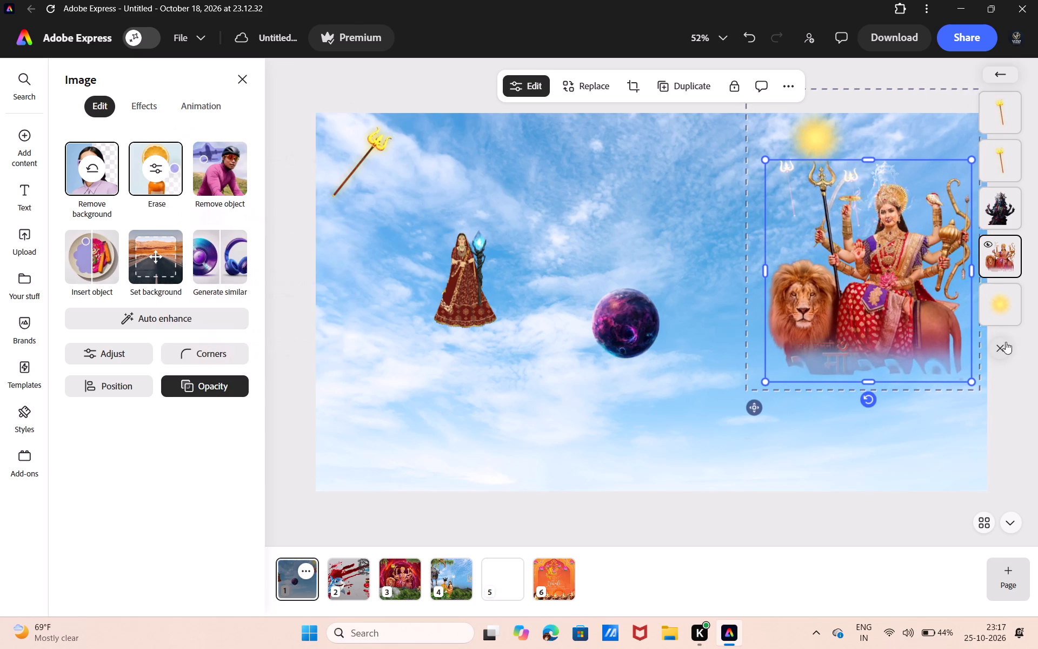
click(893, 188)
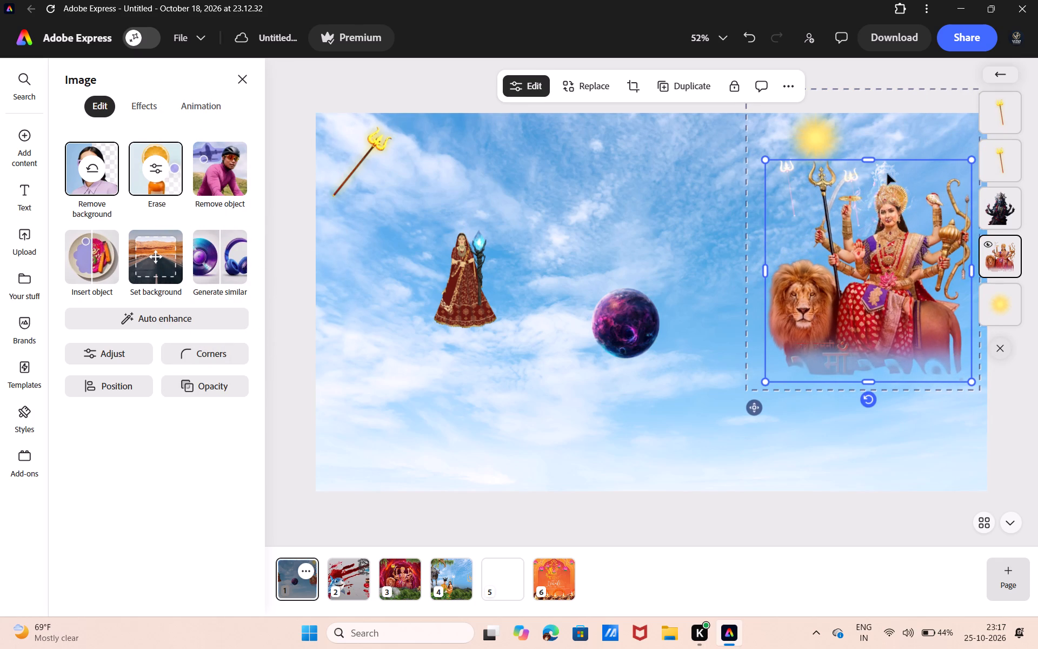
click(909, 130)
Shift the deities group slightly down, ungroup it, and move the faint dark deity and both small white tridents to the page's upper-right corner.
drag(891, 168, 889, 188)
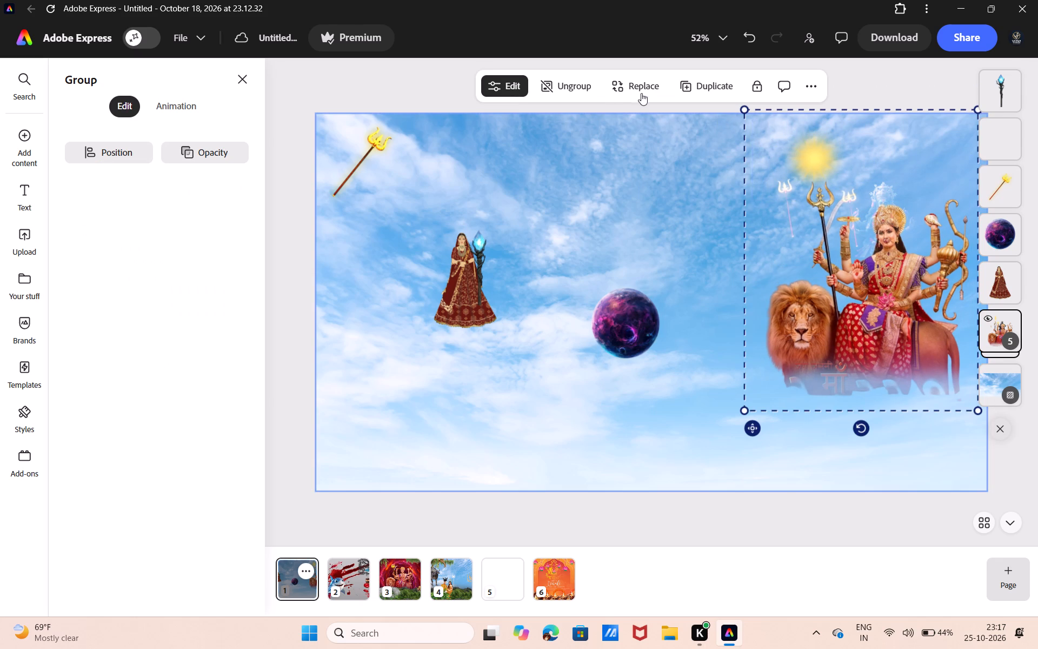
click(585, 91)
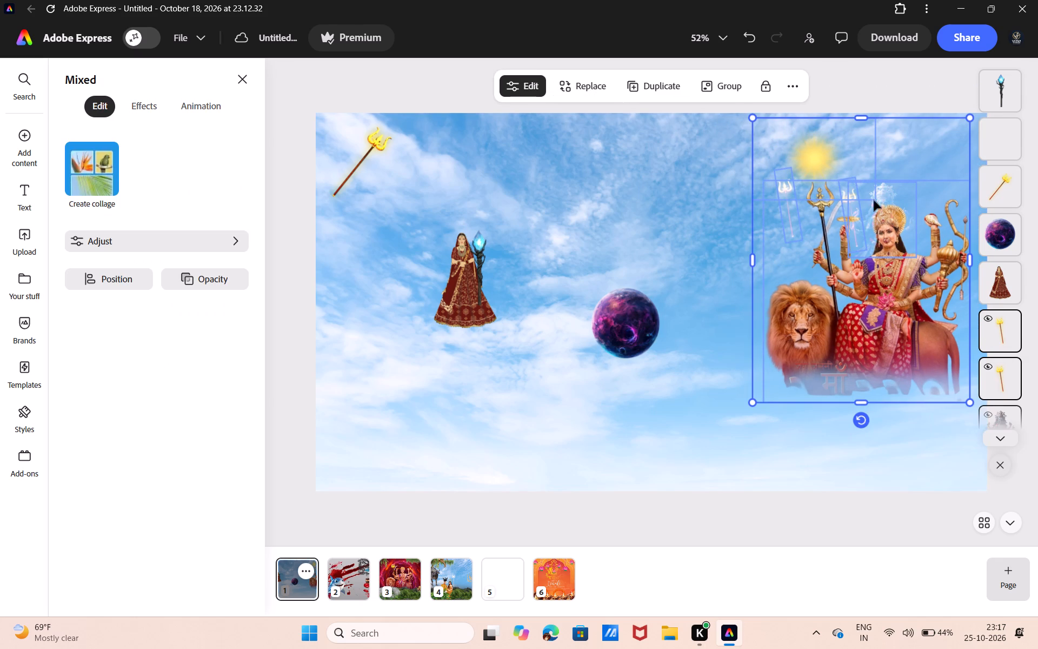
click(883, 193)
drag(884, 192, 900, 165)
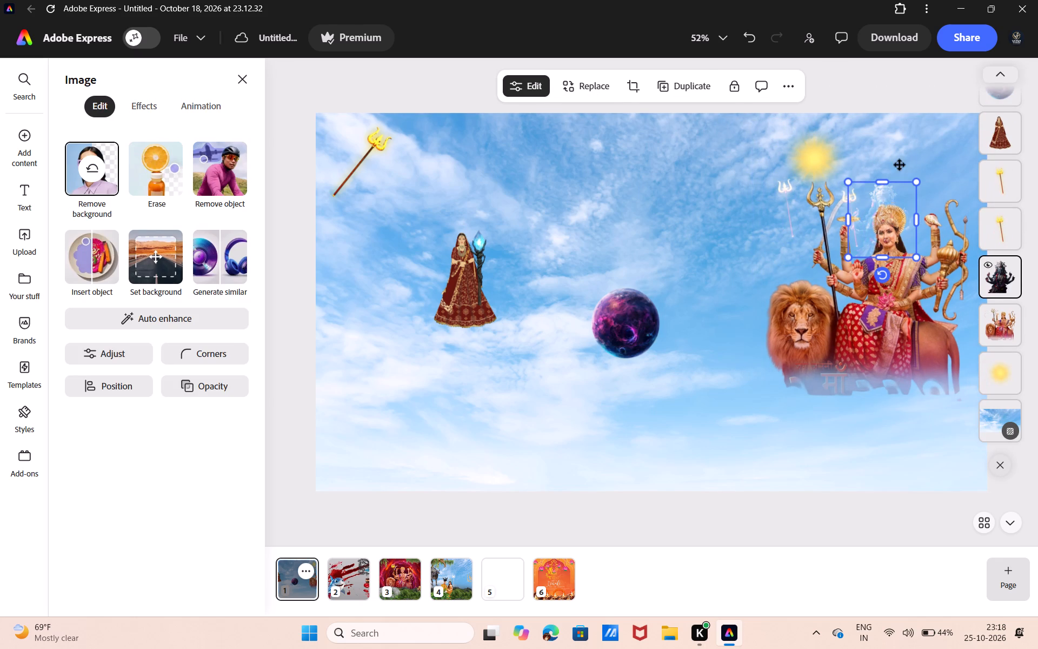
drag(900, 165, 929, 129)
drag(851, 195, 897, 136)
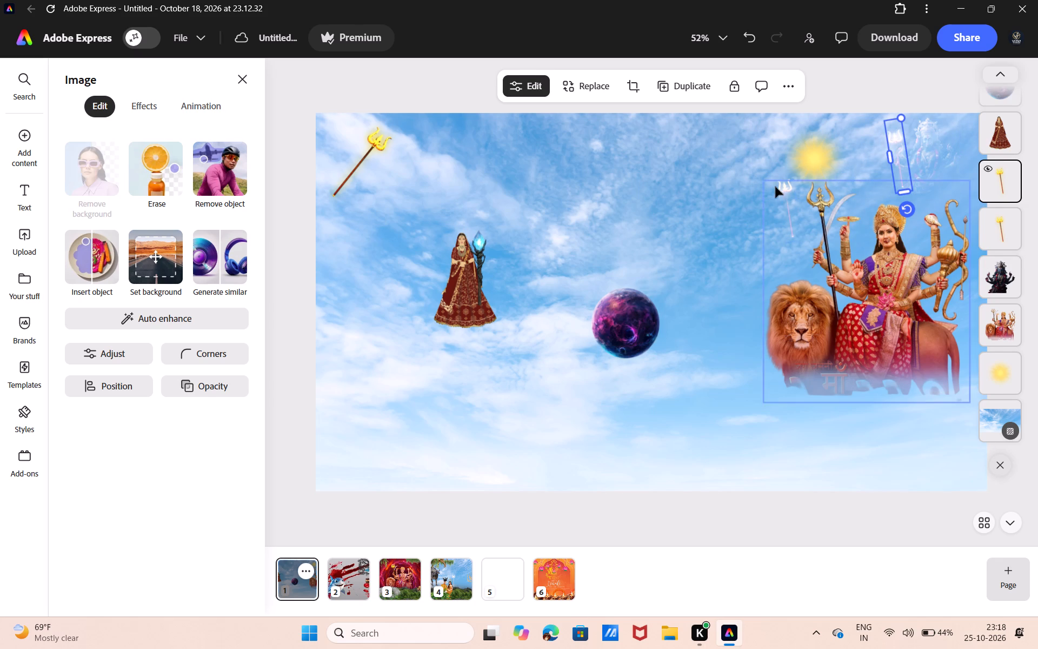
drag(782, 186, 882, 139)
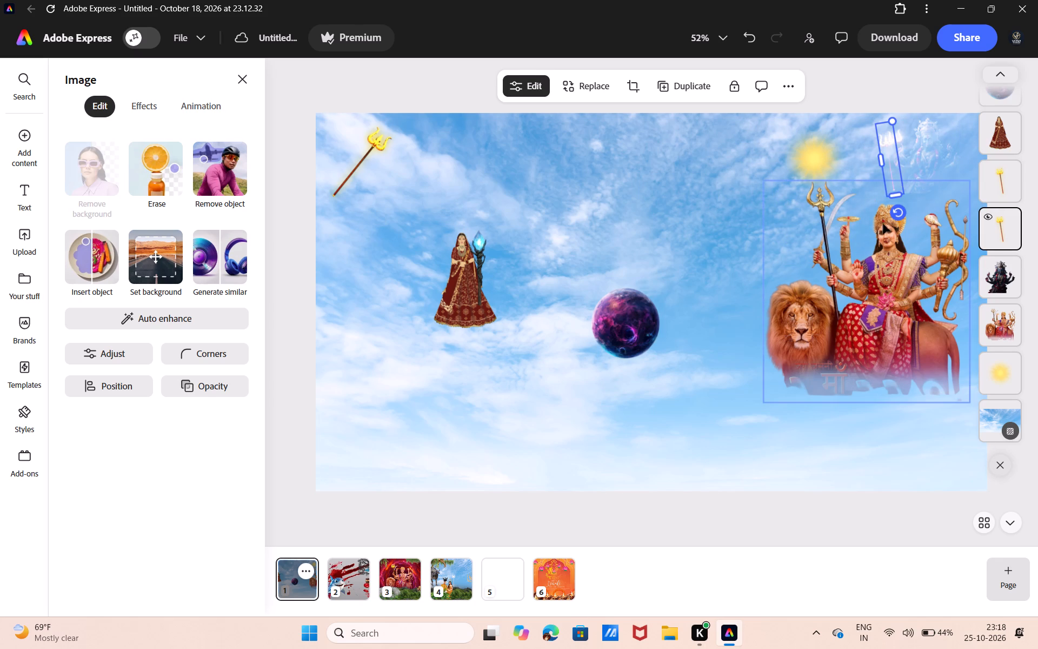
Move the goddess on the lion up and left, beside the purple planet with her crown just below the sun glow.
drag(882, 247, 820, 206)
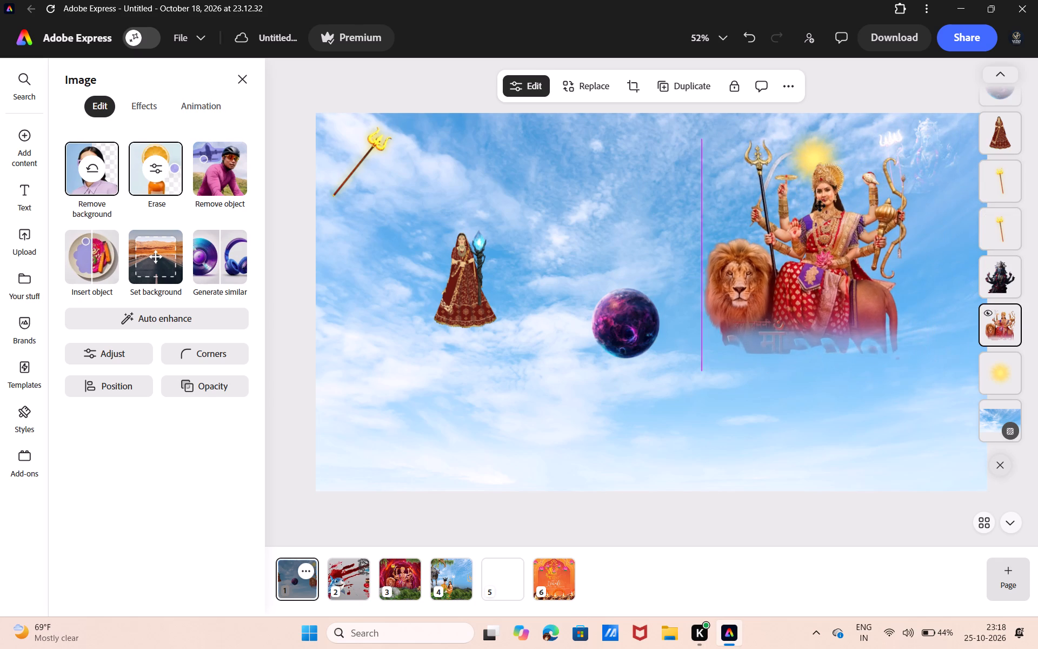
drag(820, 206, 821, 206)
drag(816, 155, 817, 162)
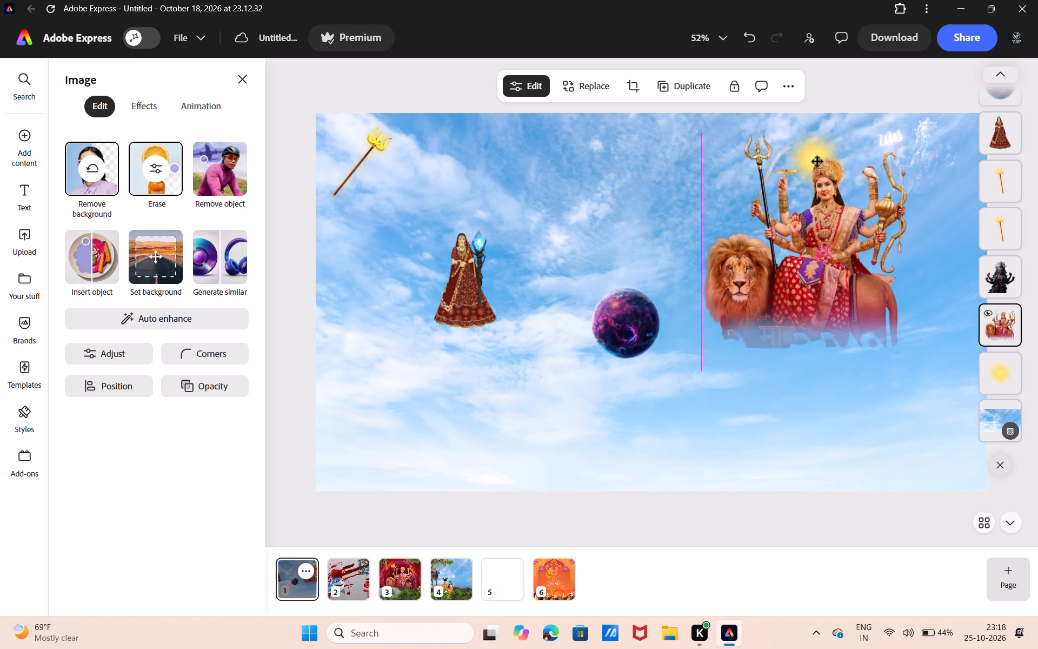
drag(817, 162, 817, 166)
Select the yellow sun glow above the goddess's crown.
click(817, 142)
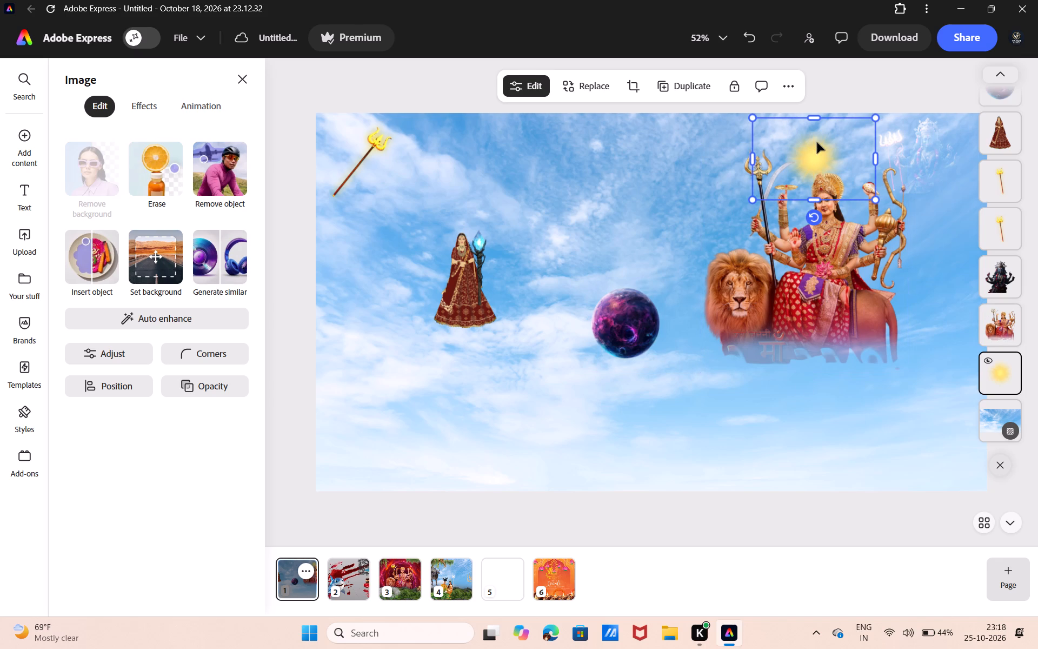
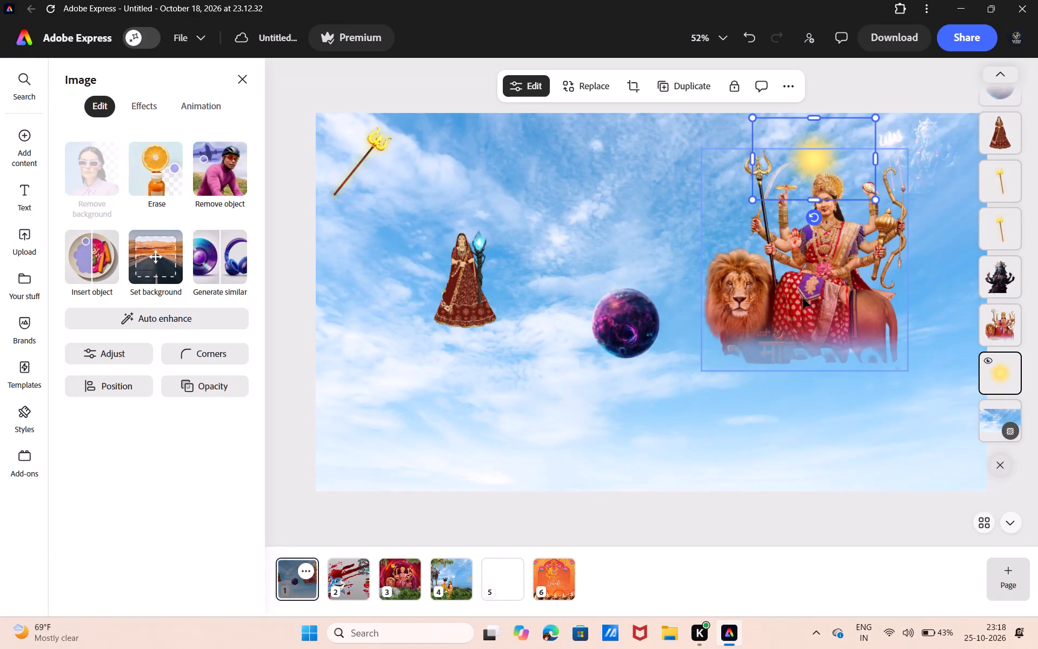
Erase the leftover lettering and ragged lower edge beneath the goddess on the lion with a circle brush of size 91.
click(803, 298)
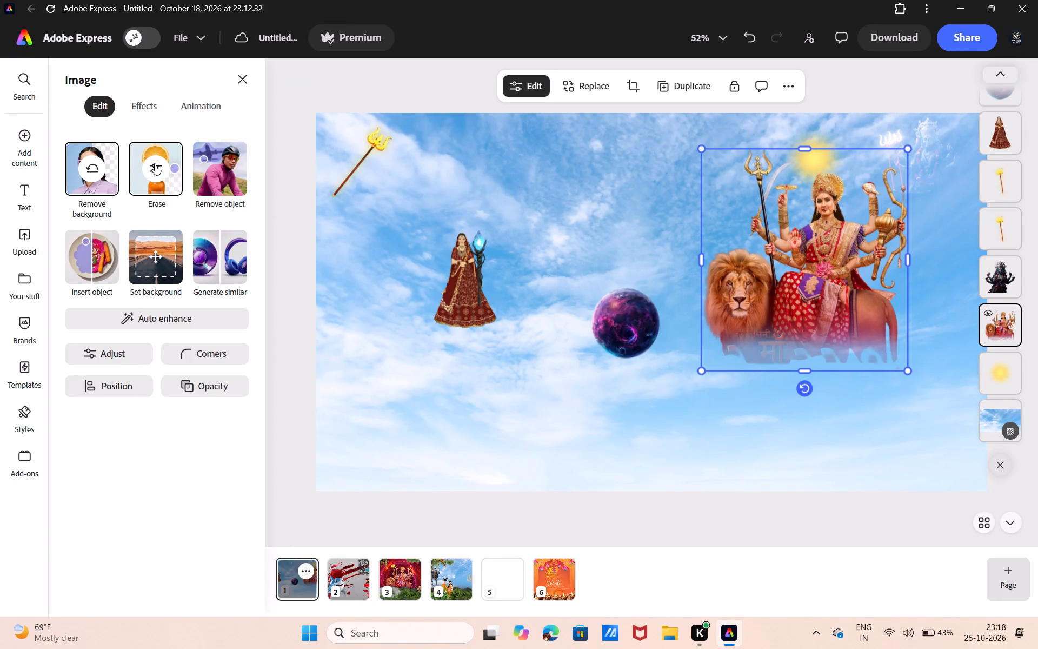
click(155, 163)
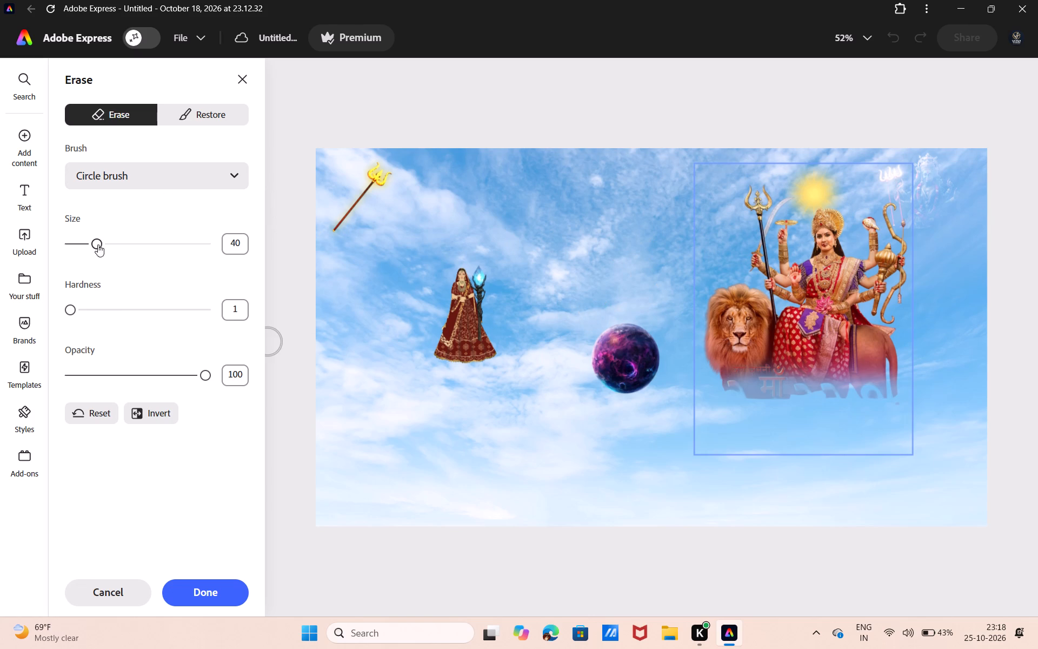
click(131, 240)
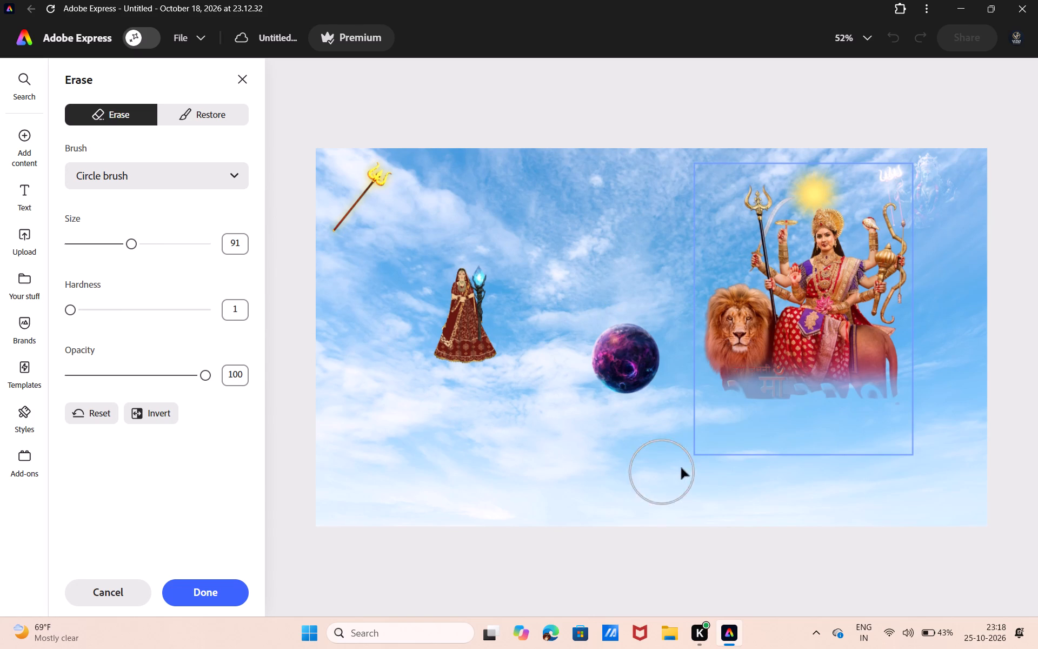
click(727, 452)
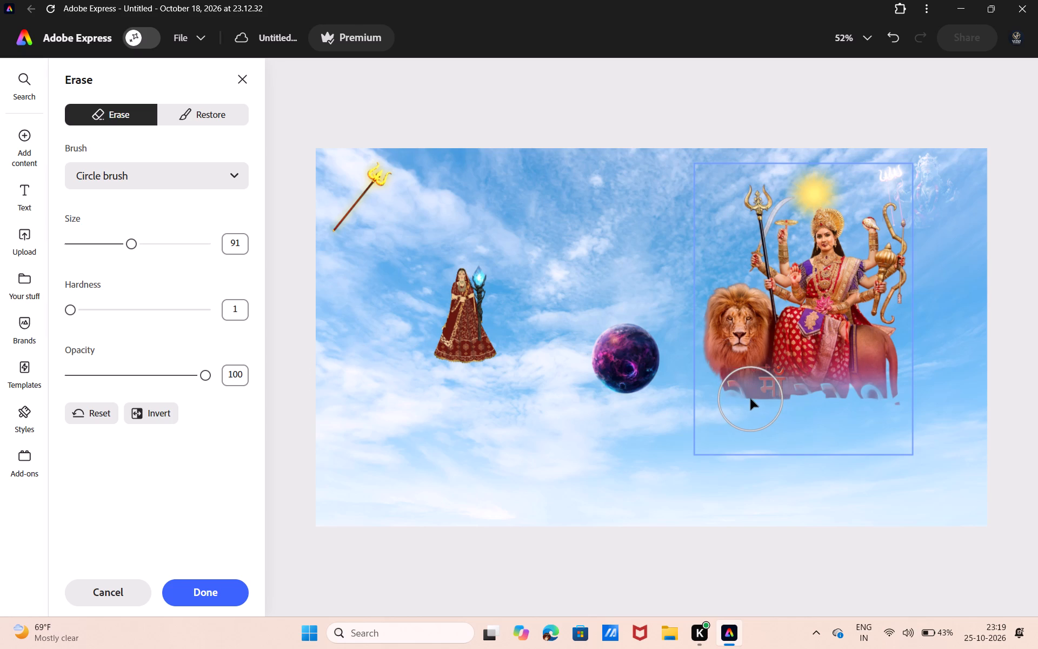
drag(750, 400, 814, 408)
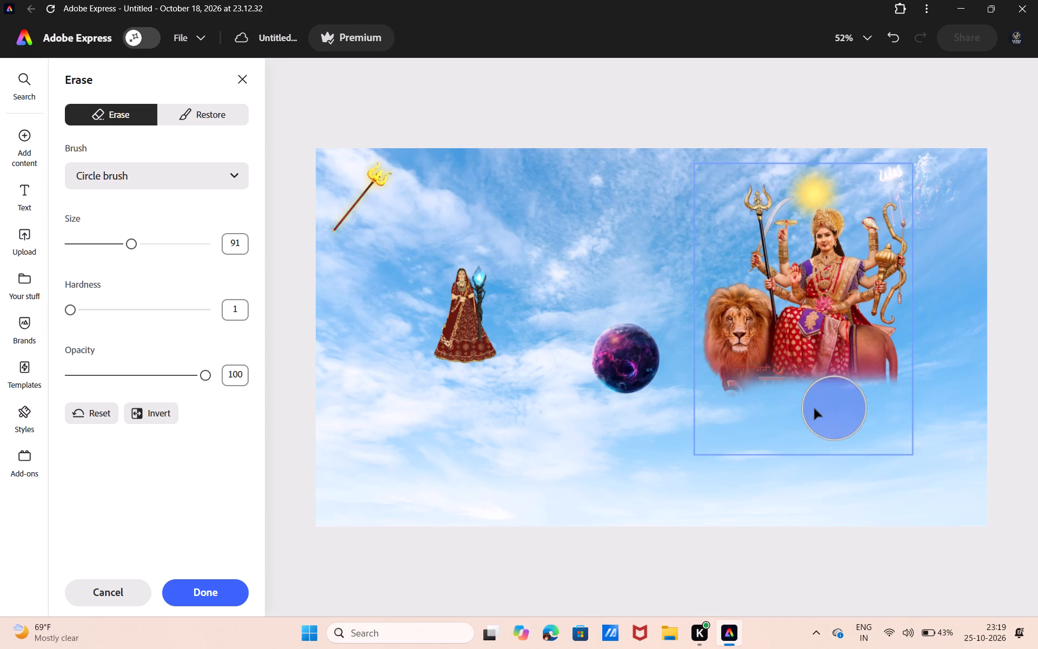
drag(814, 408, 727, 399)
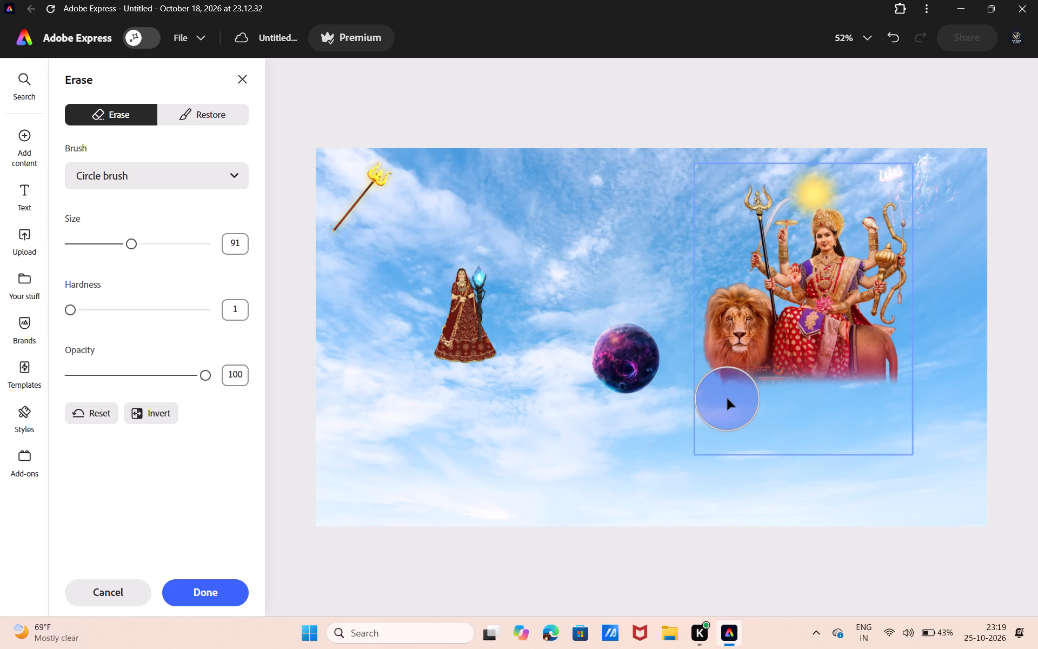
click(221, 593)
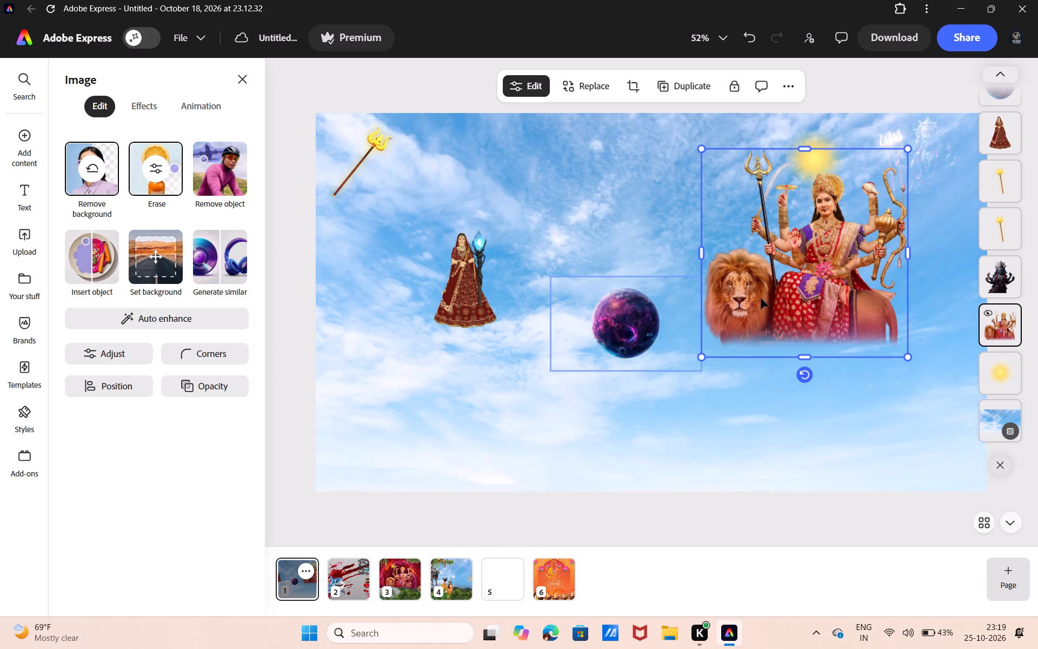
Move the goddess on the lion slightly down and right so her crown sits clear below the sun glow.
drag(761, 298, 767, 322)
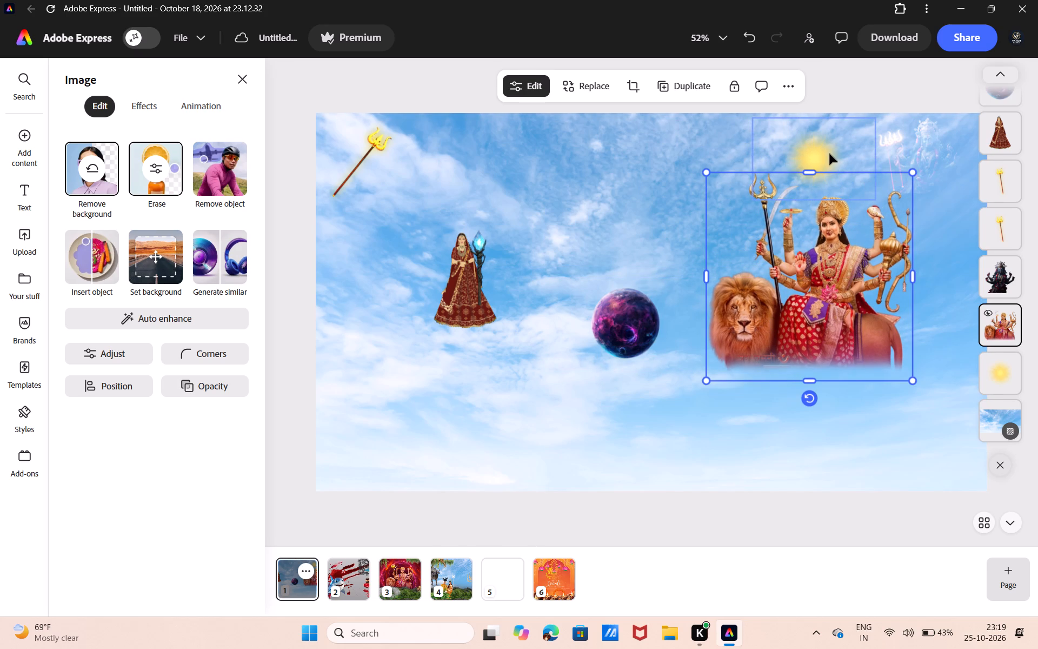
Select the yellow sun glow above the goddess's crown.
click(828, 155)
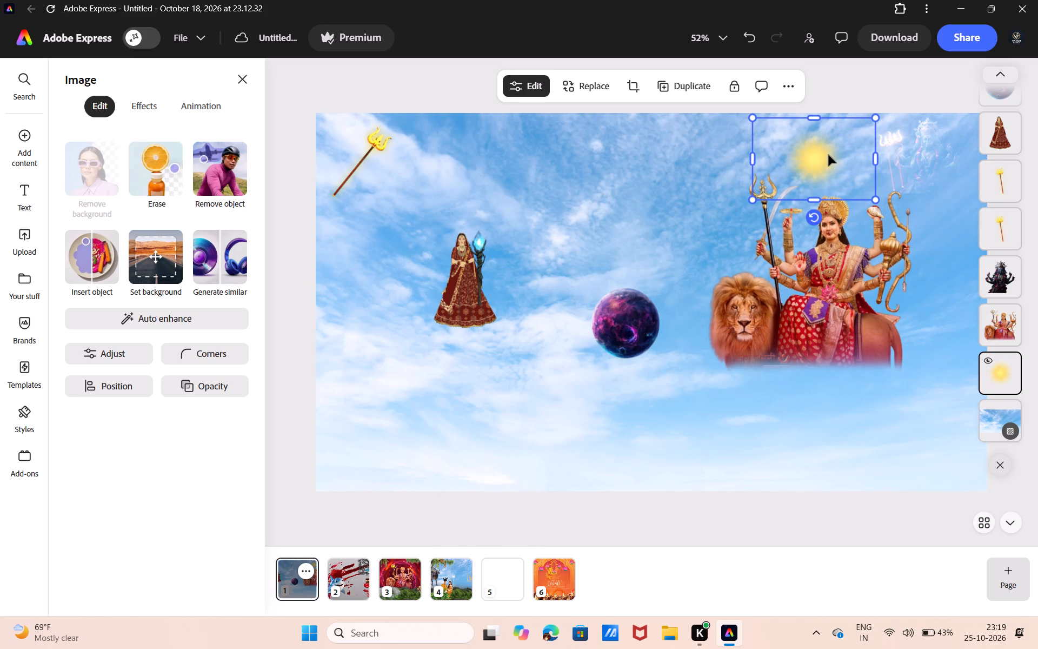
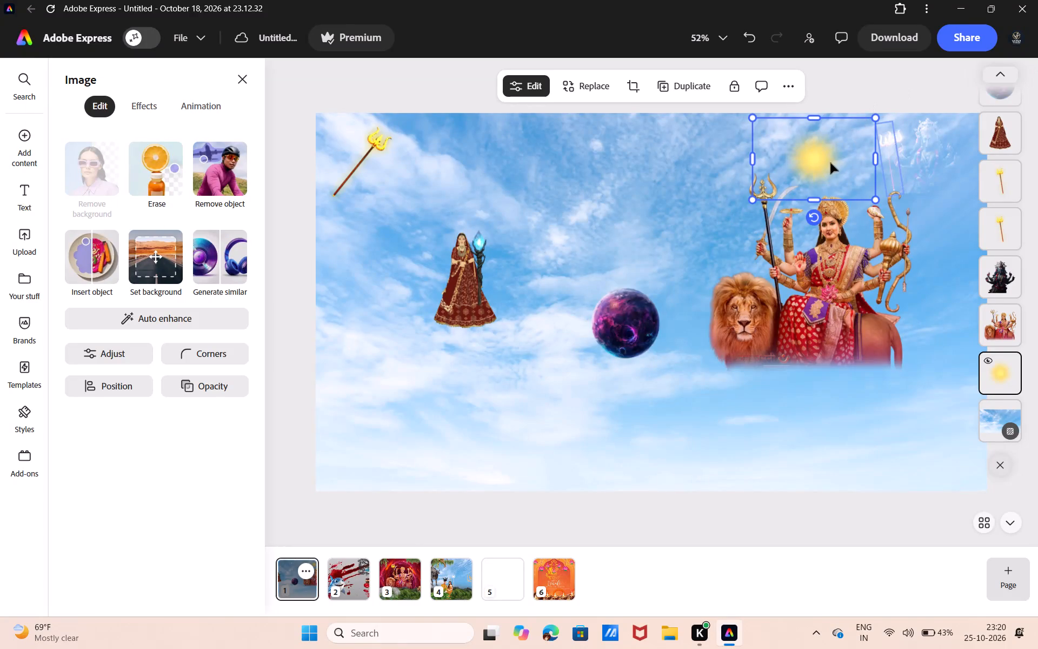
Move the yellow sun glow behind the goddess's head and enlarge it into a halo centred around her crown.
drag(834, 139, 846, 191)
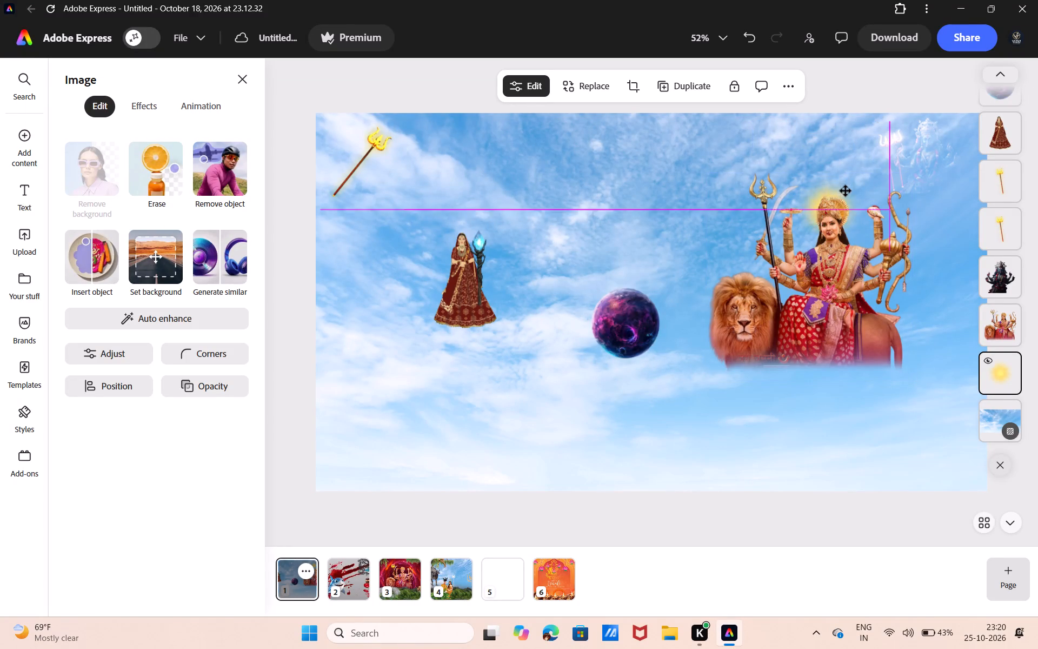
drag(846, 191, 845, 194)
drag(886, 170, 886, 170)
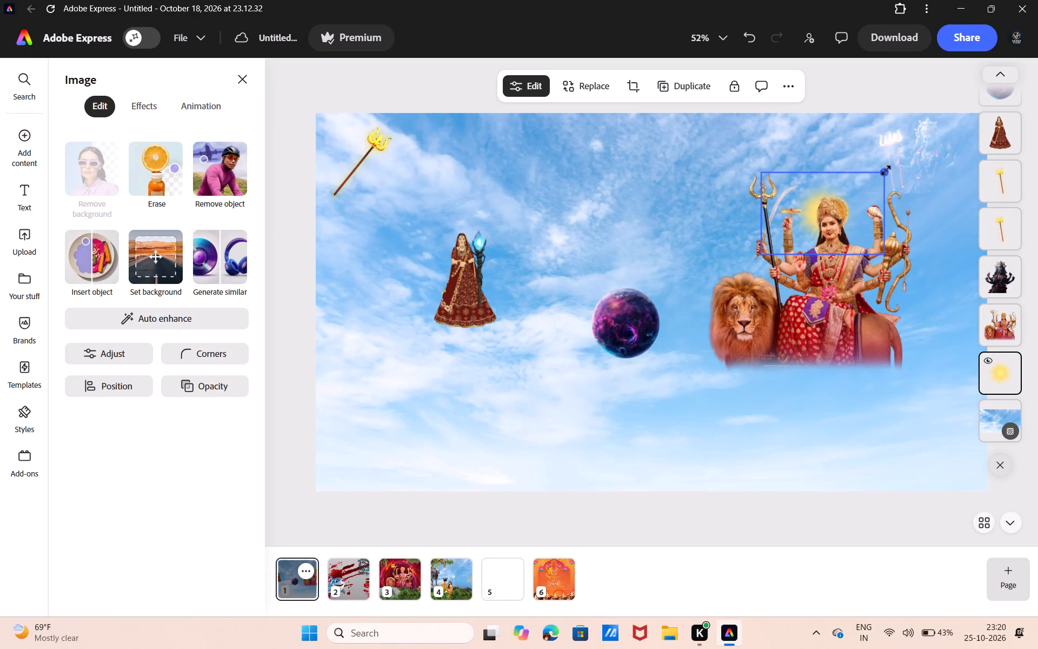
drag(886, 170, 975, 94)
drag(927, 136, 880, 173)
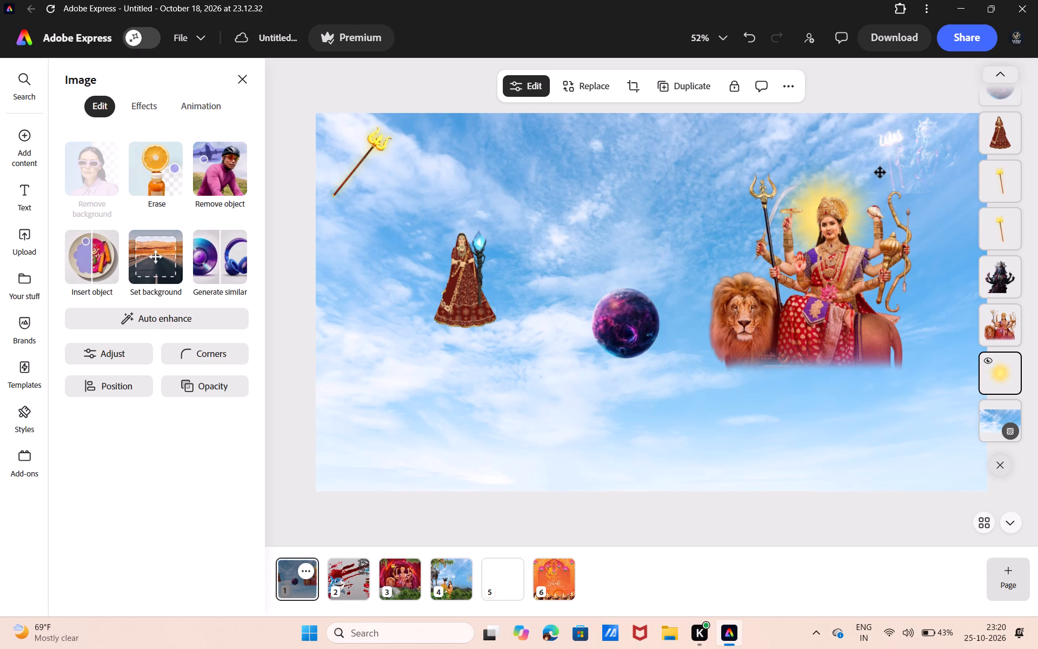
drag(880, 173, 879, 172)
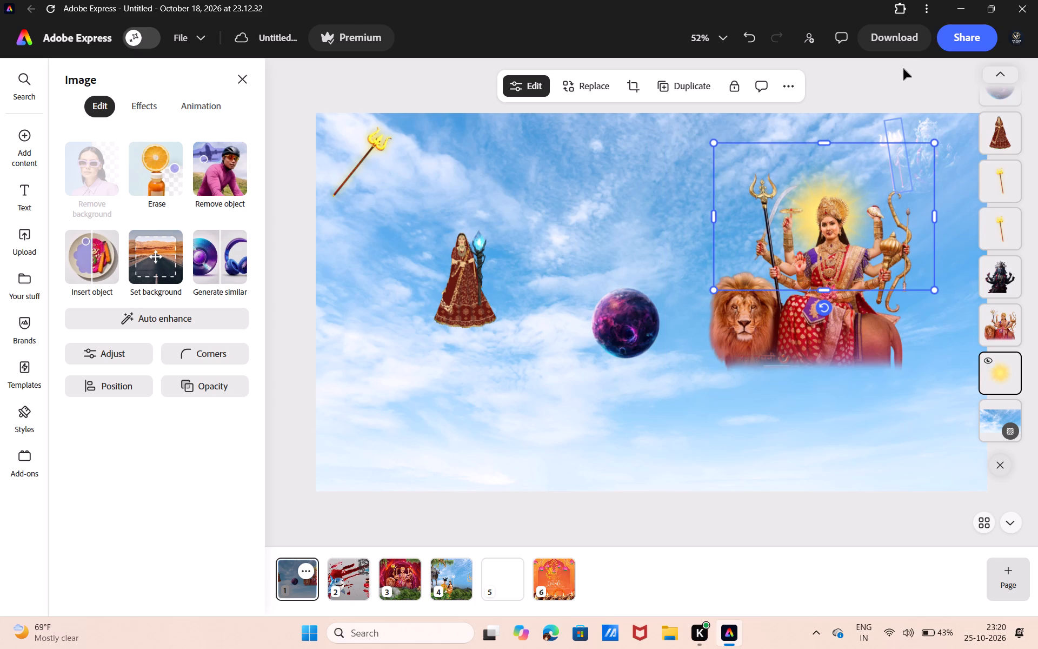
click(901, 71)
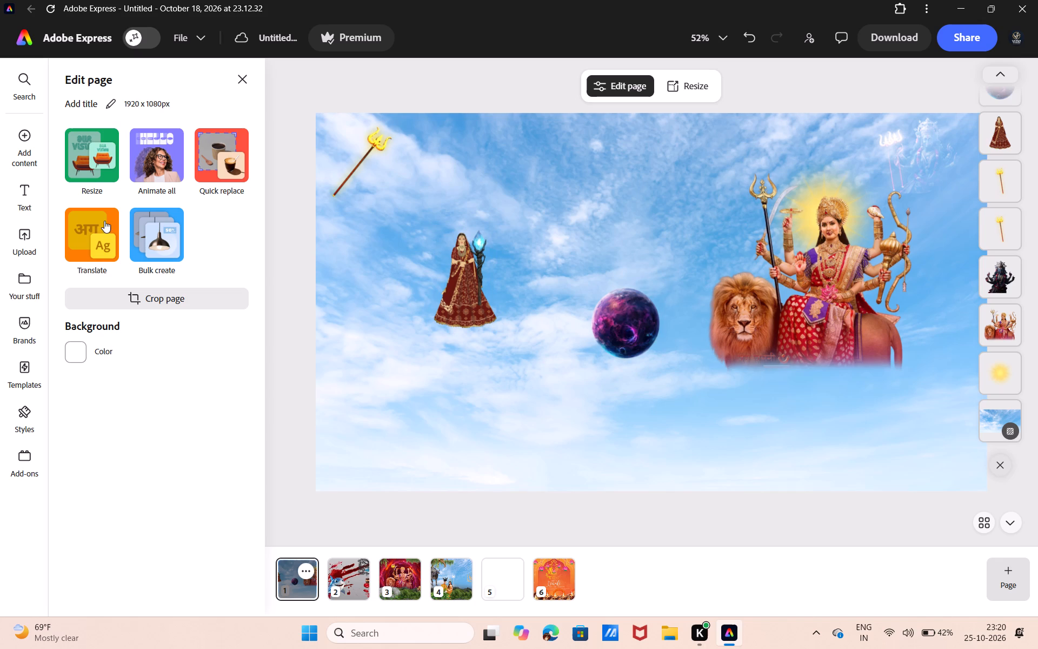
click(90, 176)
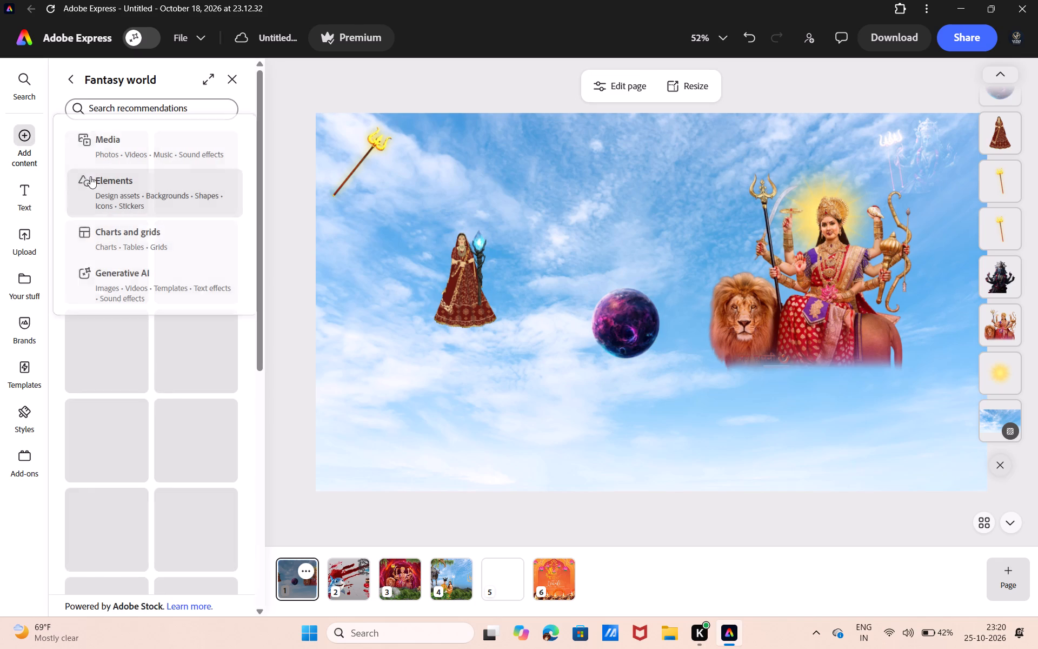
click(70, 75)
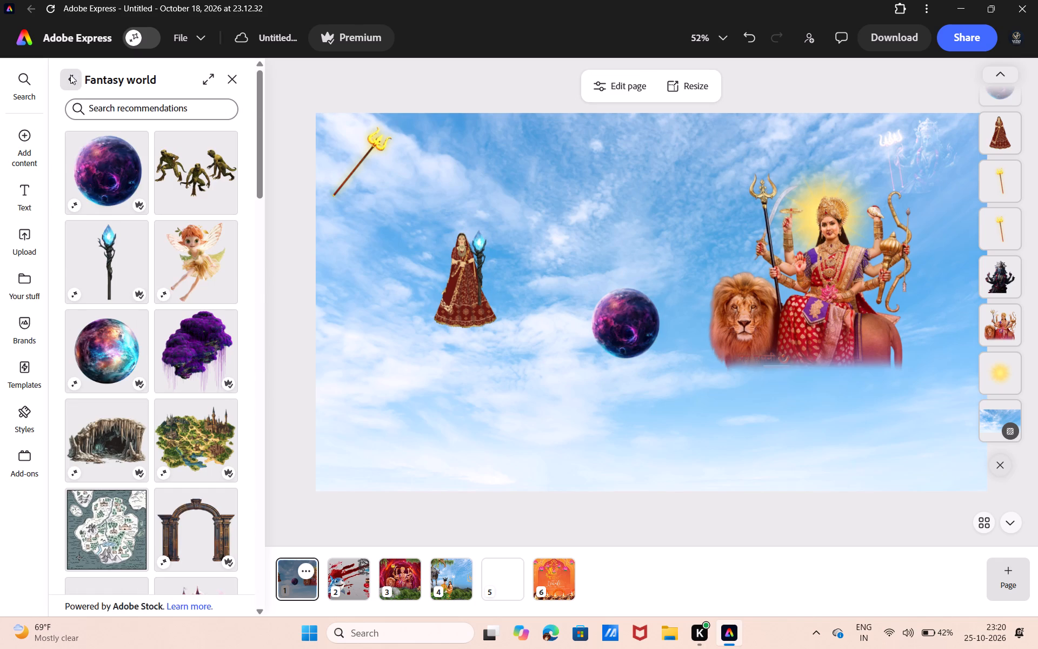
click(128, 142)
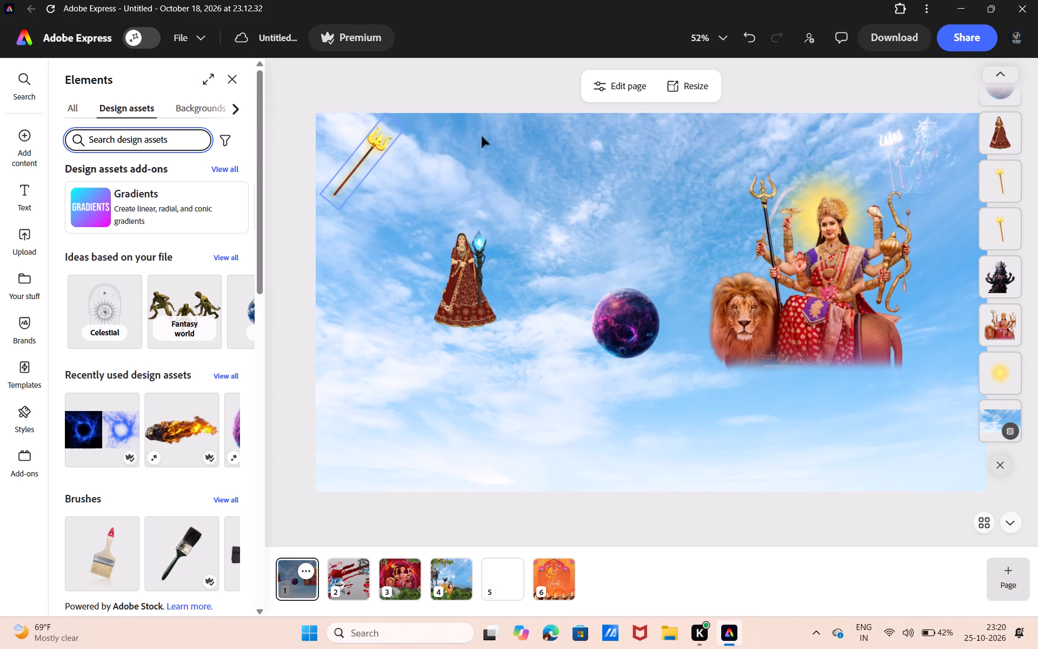
Move the pale trident beside the dark deity over the goddess's own trident and enlarge it to match the shaft's length.
drag(887, 154, 811, 171)
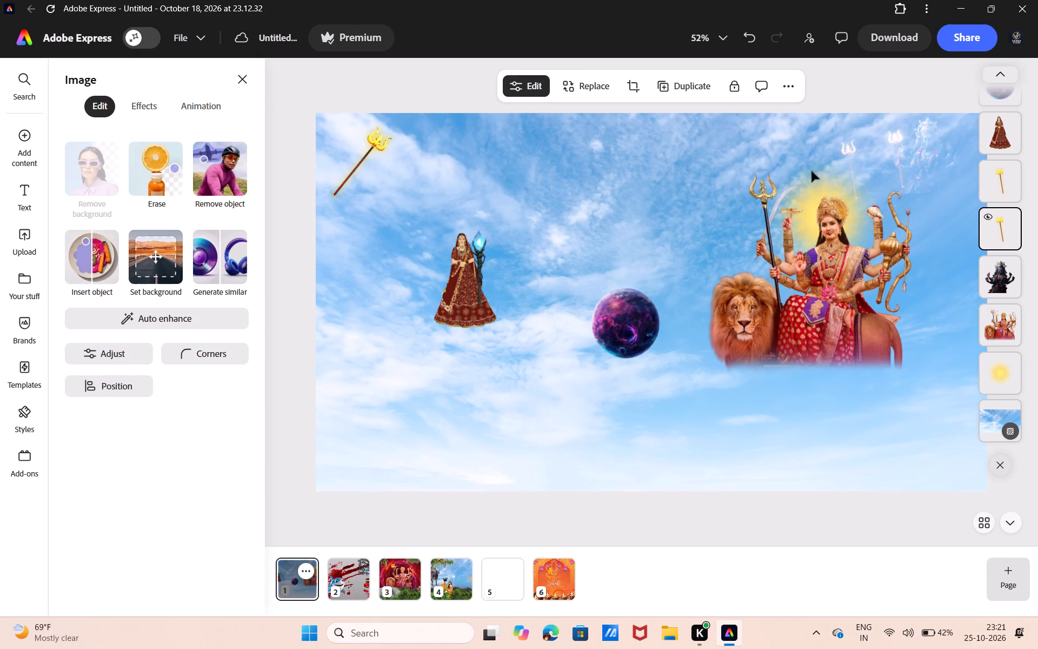
drag(811, 171, 761, 208)
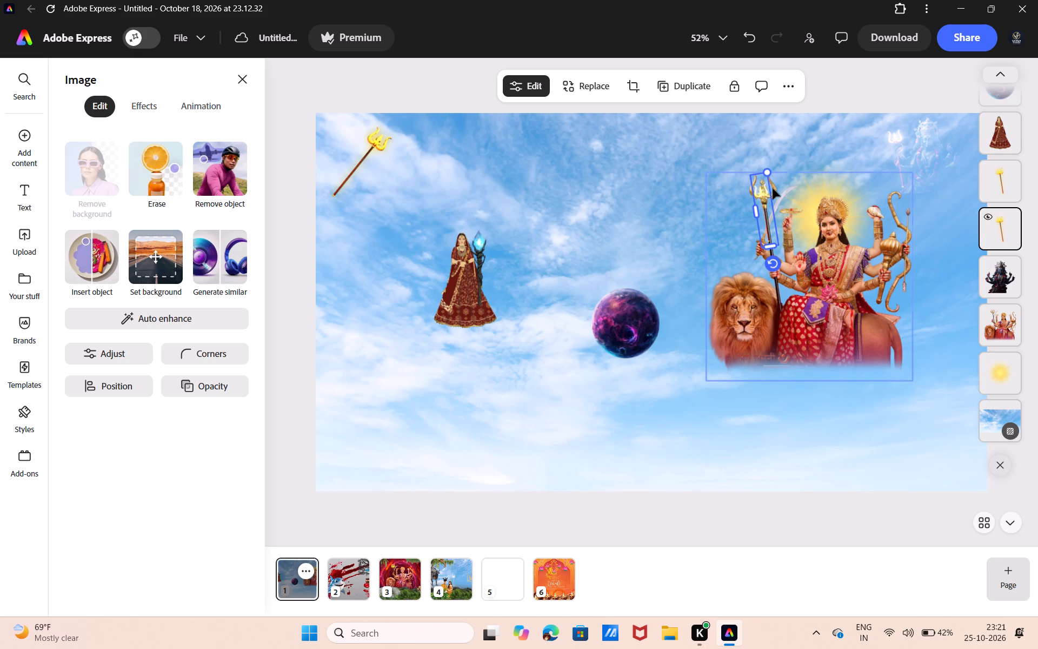
drag(767, 174, 819, 88)
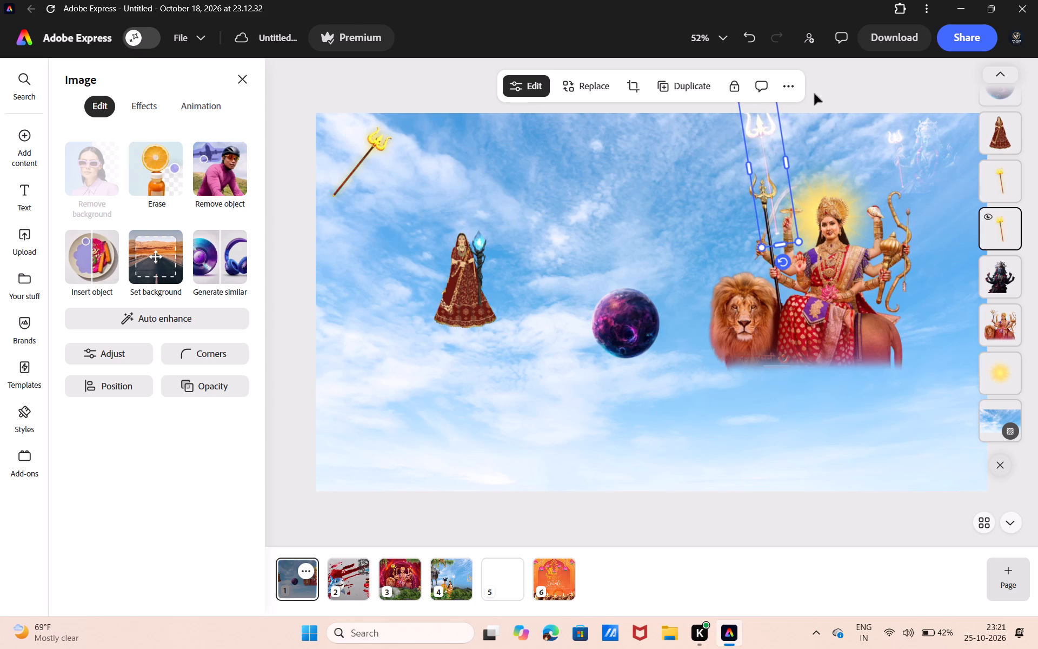
drag(766, 137, 771, 208)
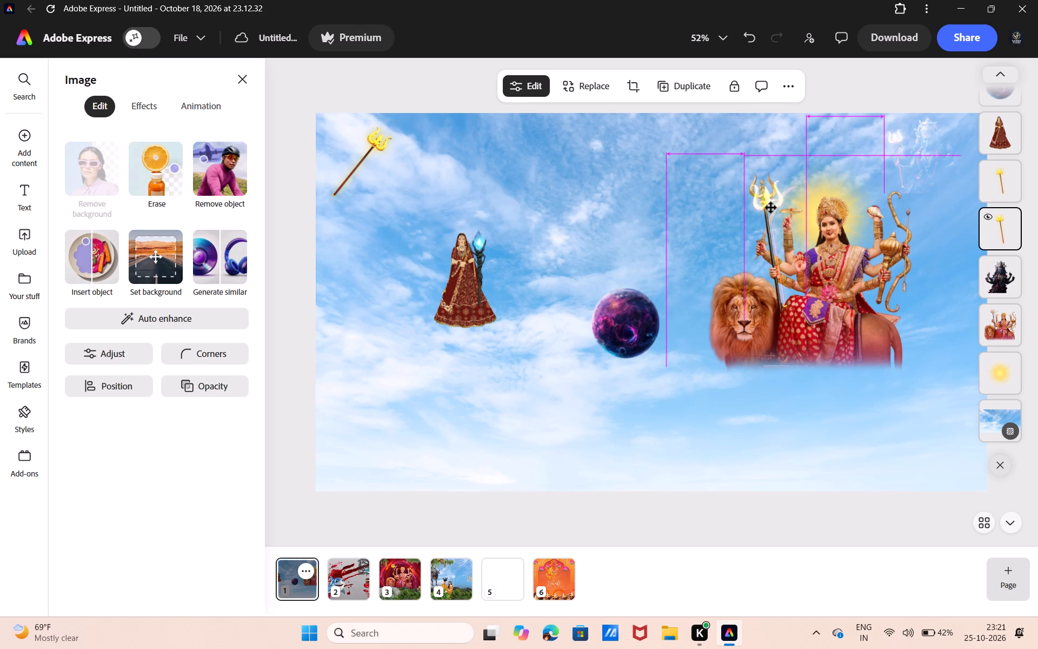
drag(771, 208, 769, 200)
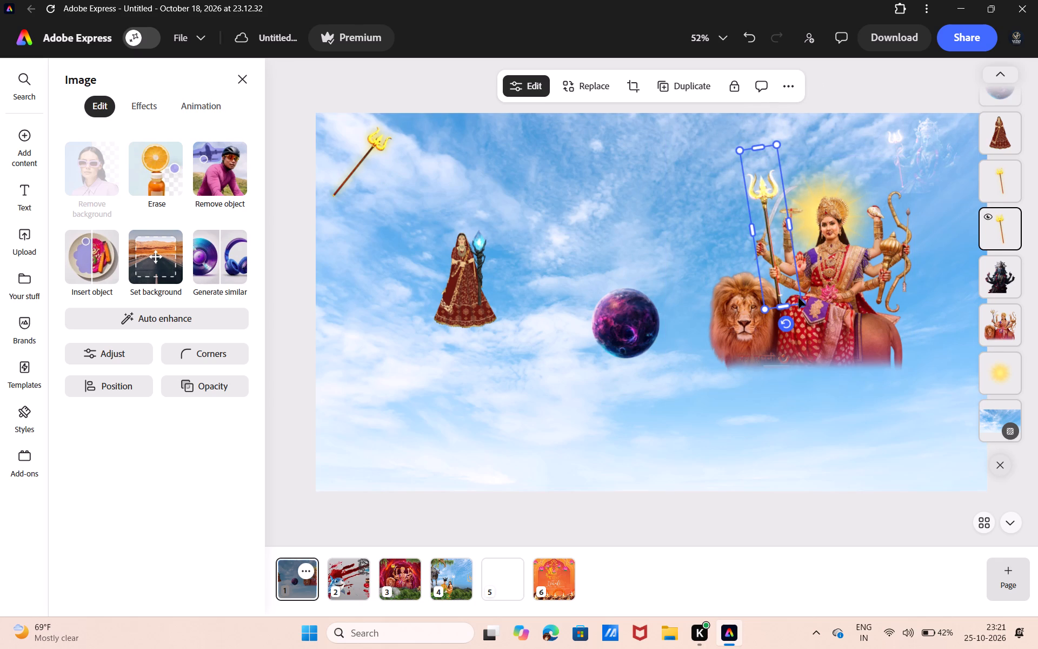
drag(801, 299, 813, 320)
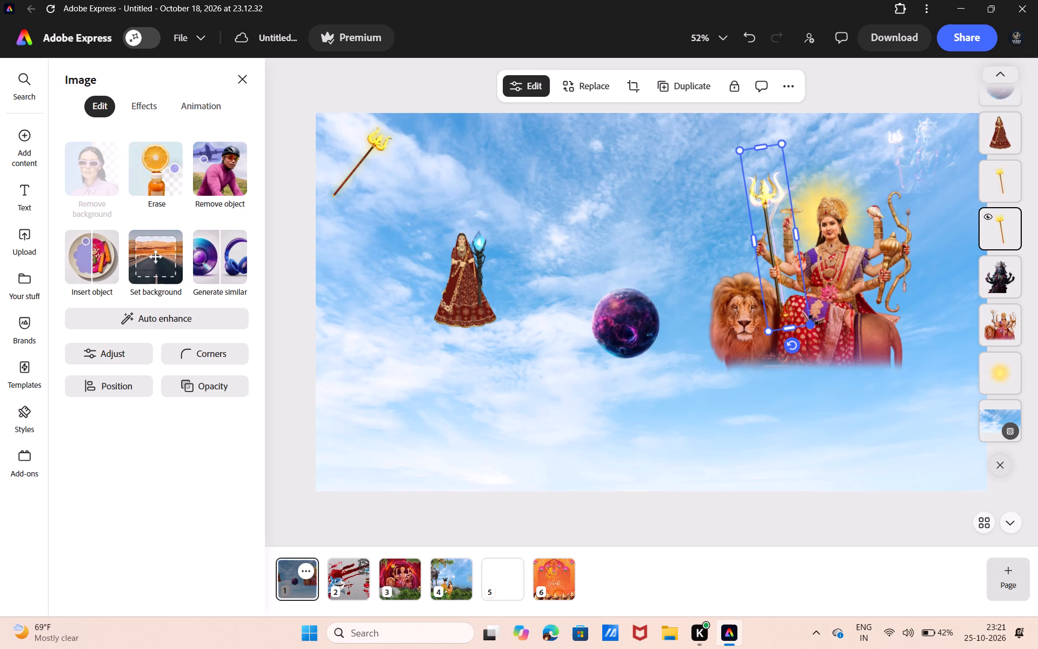
click(778, 296)
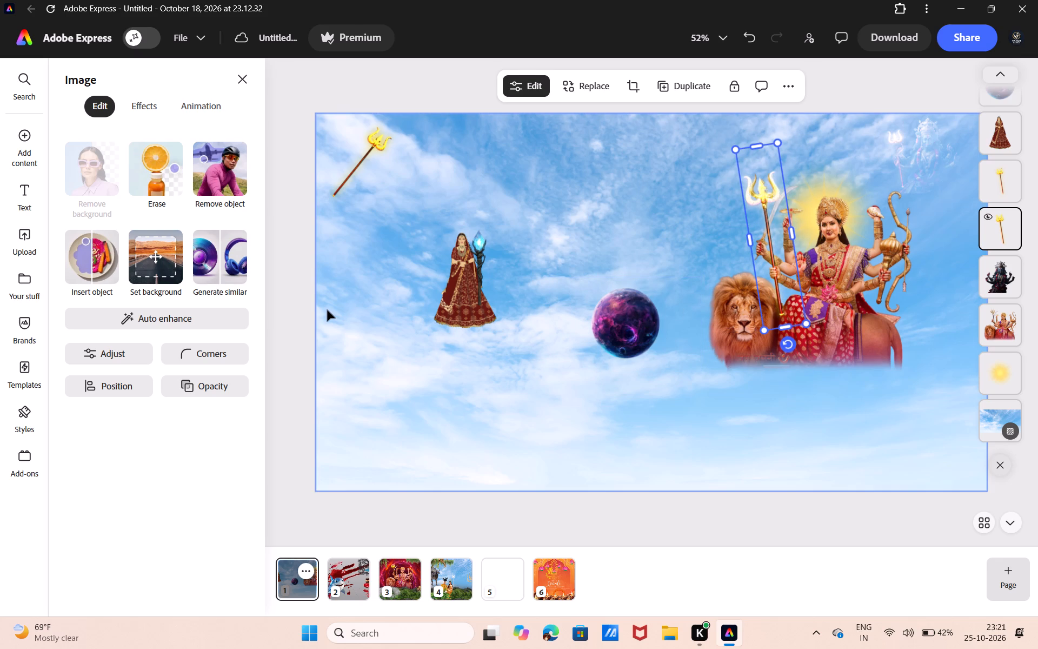
Change the blend mode of the trident over the goddess's hand to Normal.
click(224, 380)
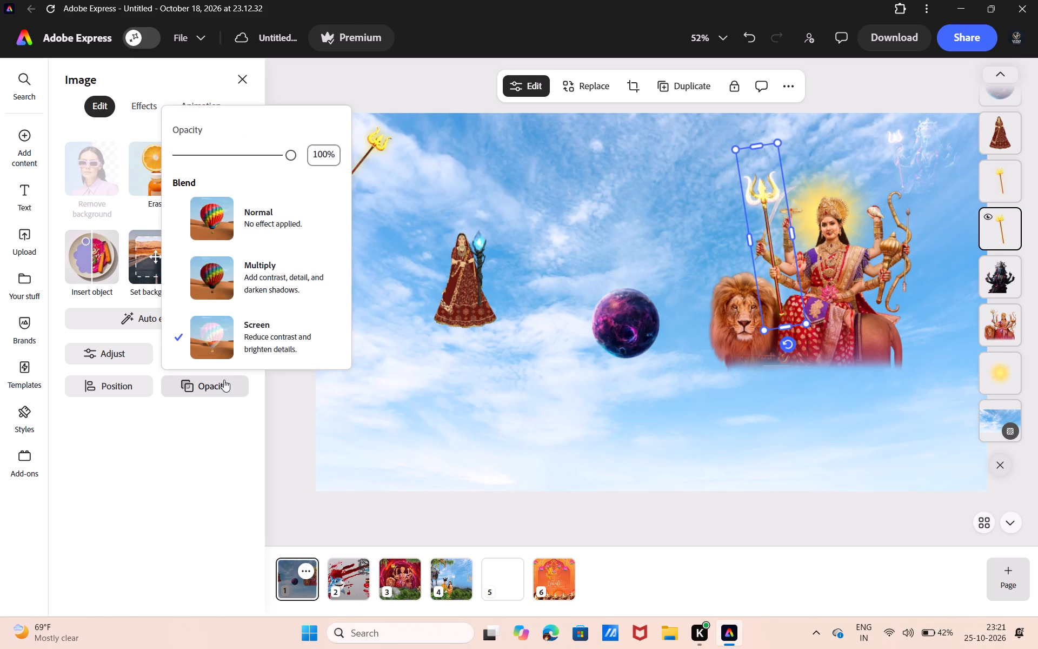
click(254, 232)
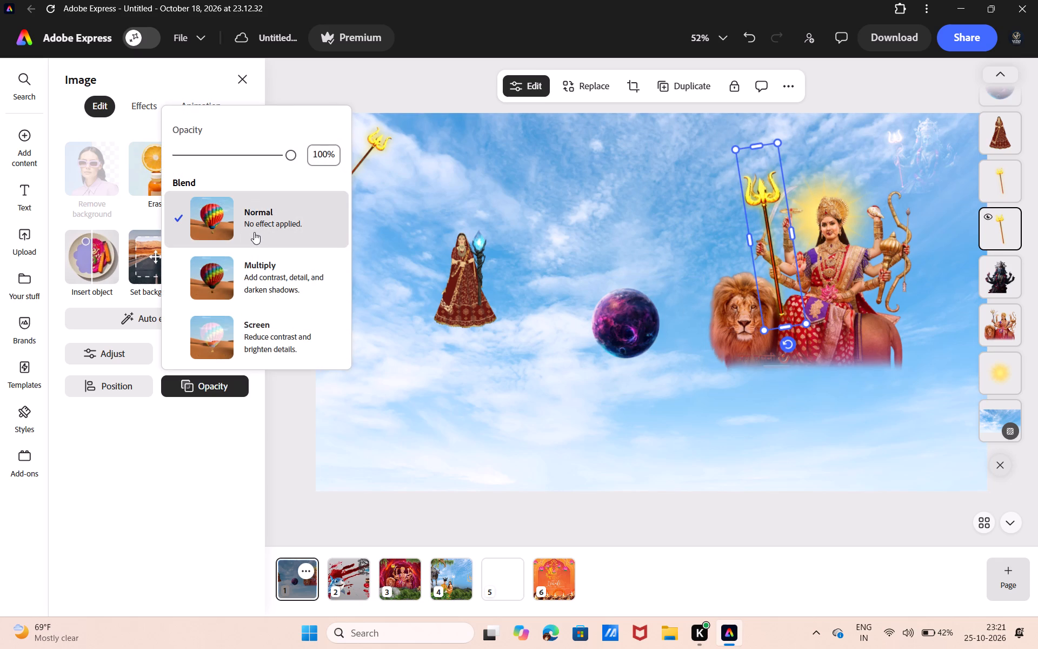
click(400, 63)
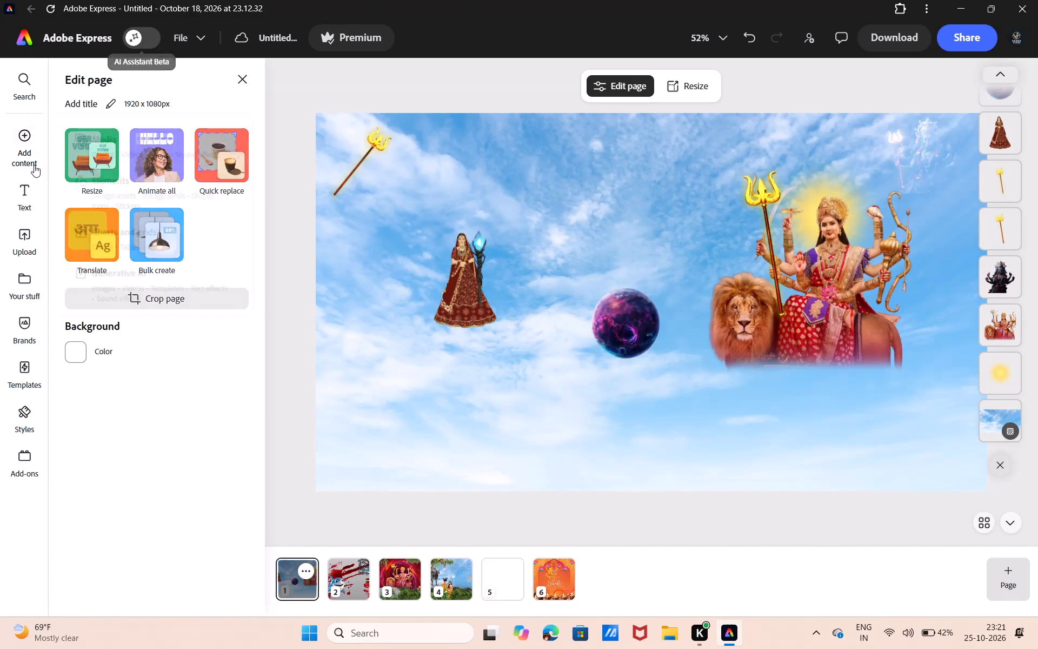
Search the design assets for "light" and add the blue light fan on black and the yellow downward spotlight to the page.
click(88, 173)
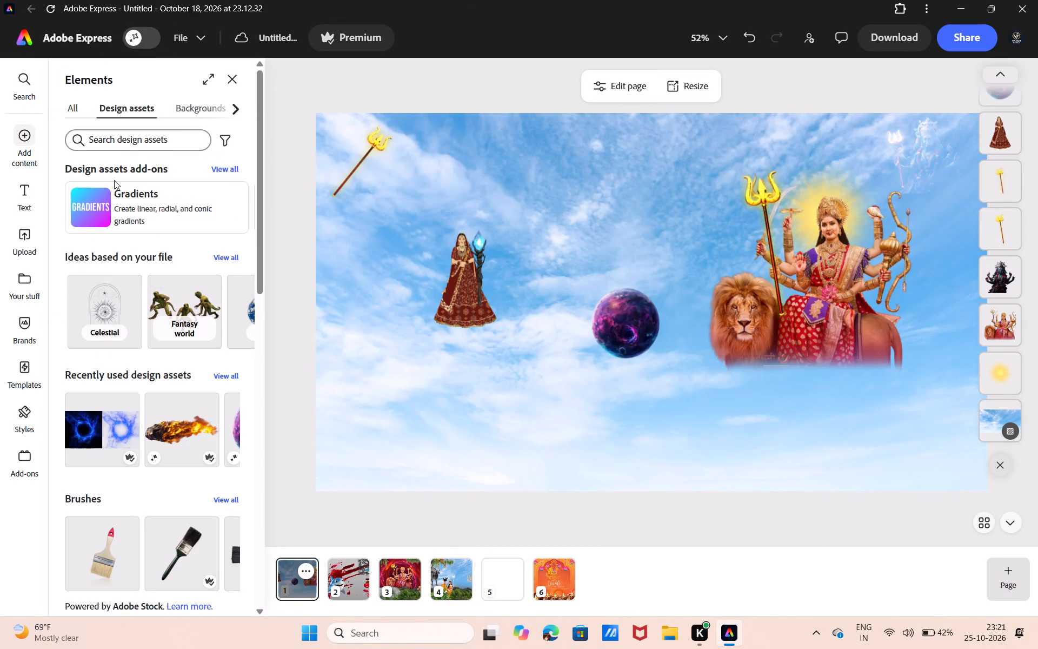
click(131, 143)
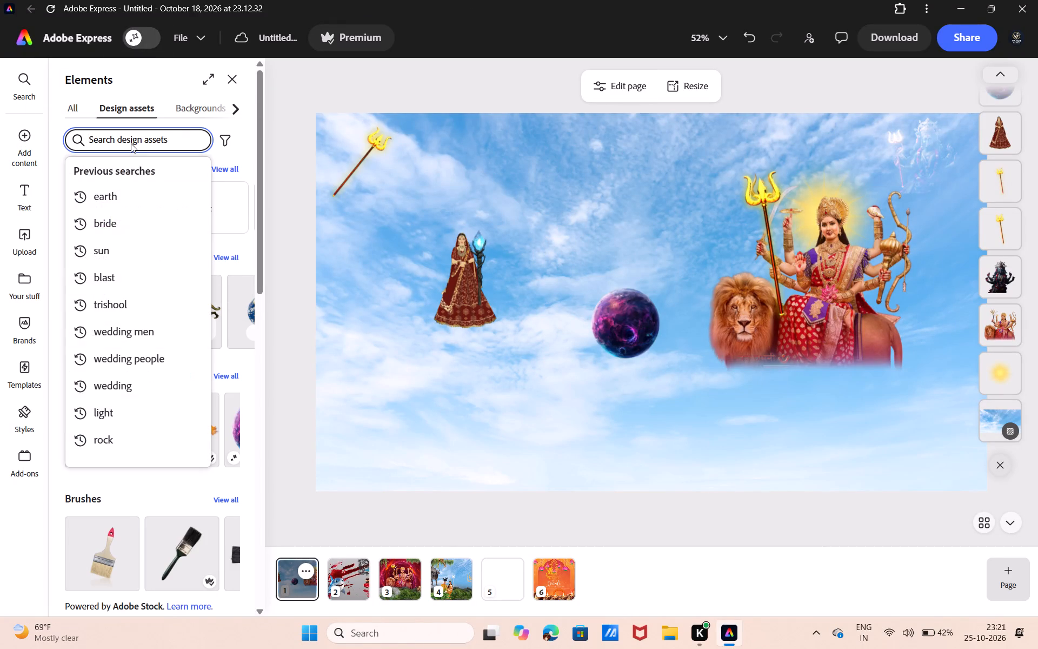
text(light)
key(Return)
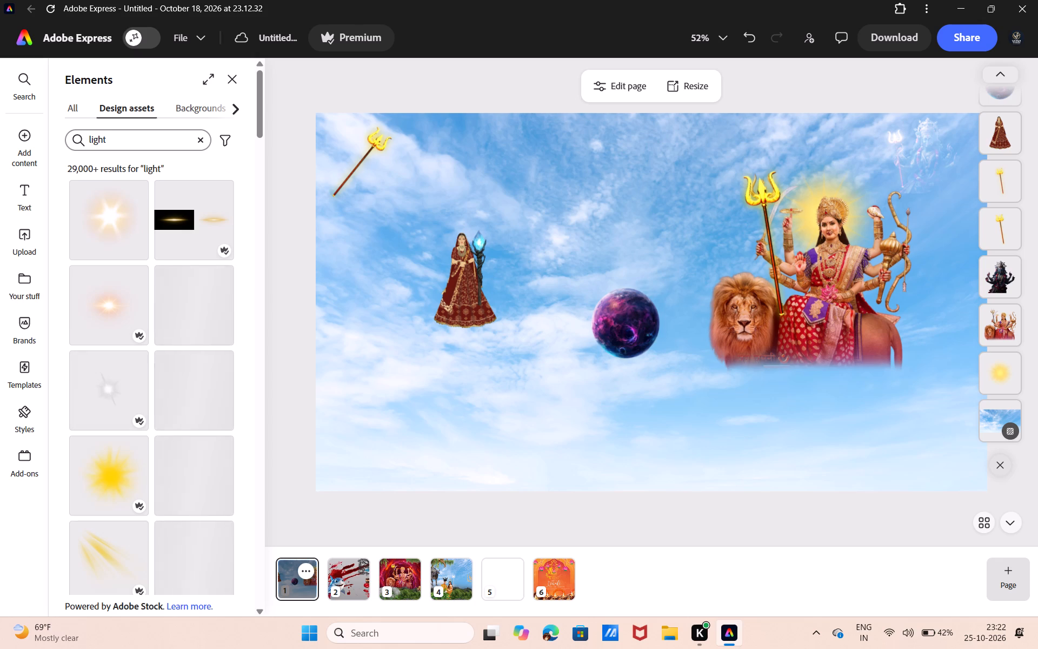
scroll(172, 298, down, 2)
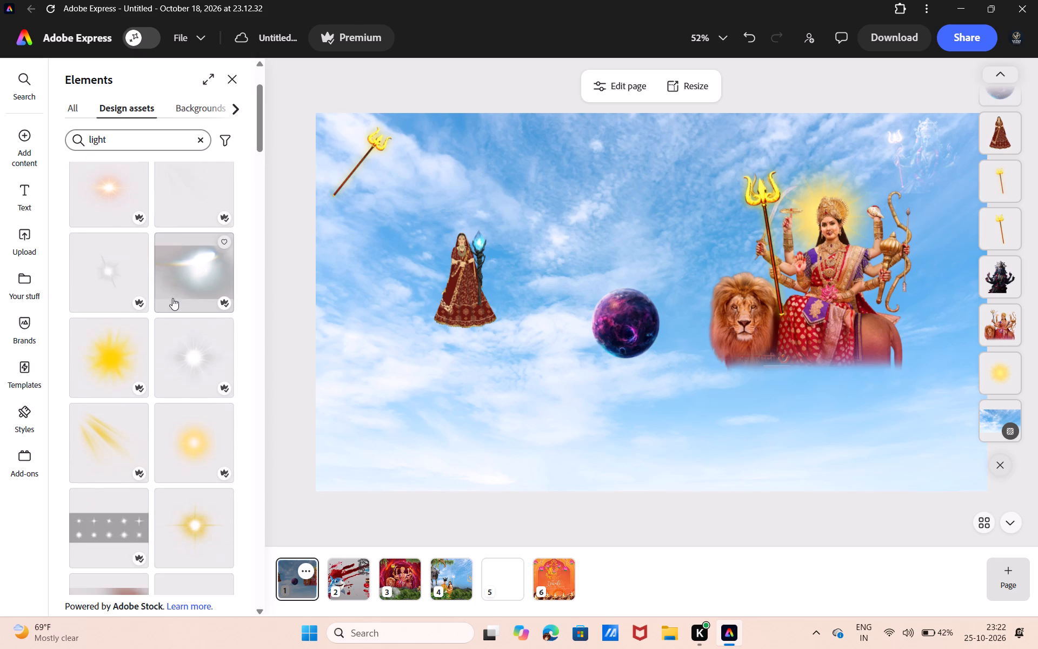
scroll(172, 298, down, 6)
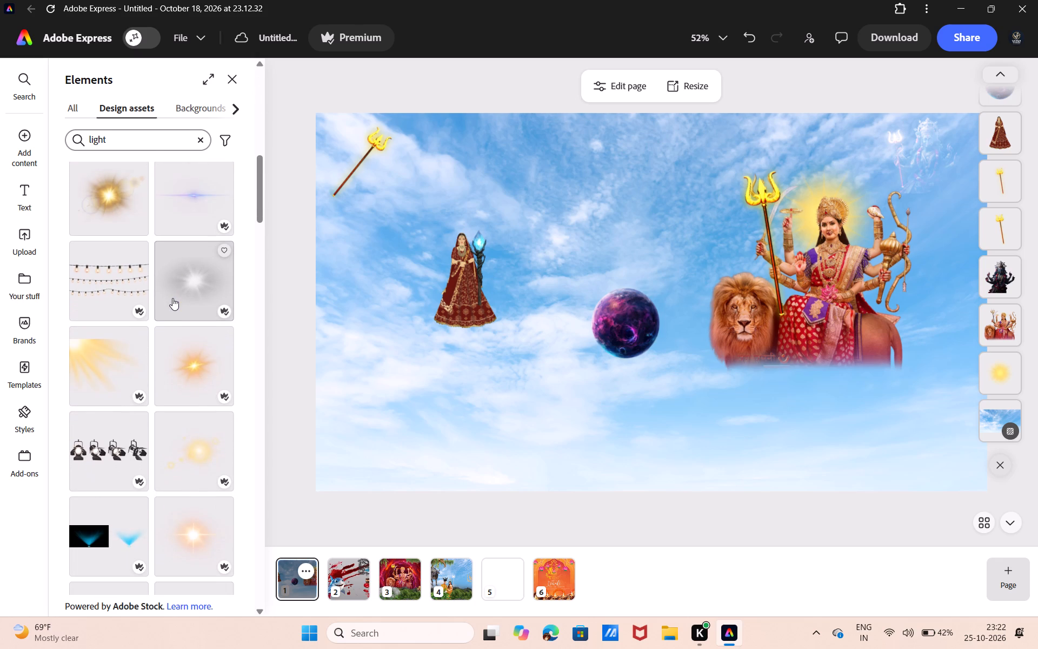
scroll(172, 298, down, 6)
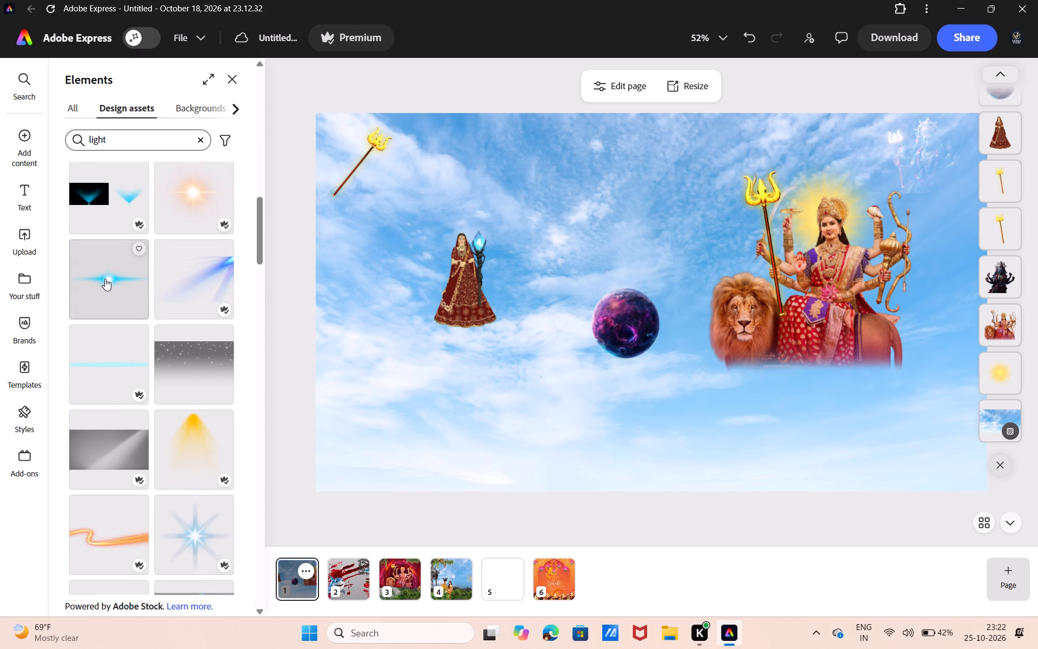
click(115, 223)
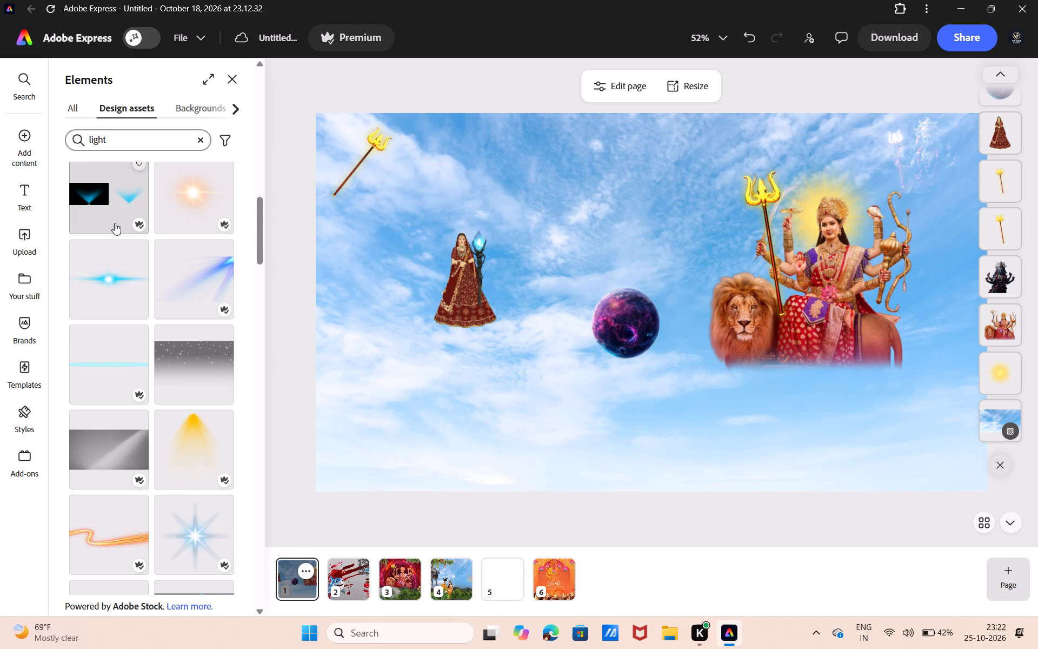
click(195, 415)
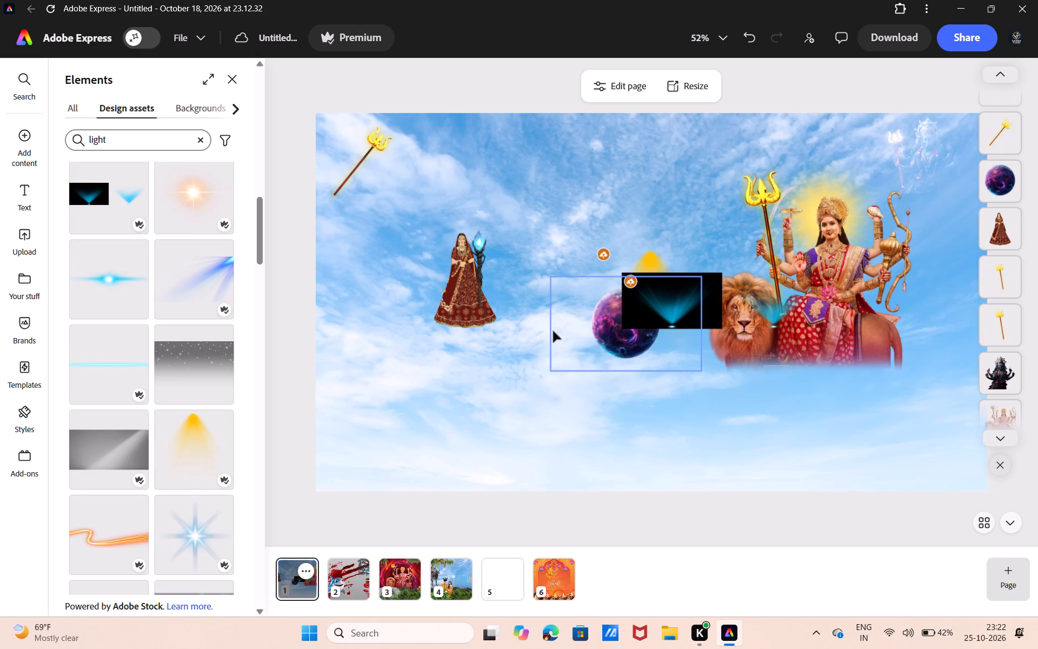
Trim the black half off the blue light image and move the remaining beam beside the woman with the staff.
click(710, 310)
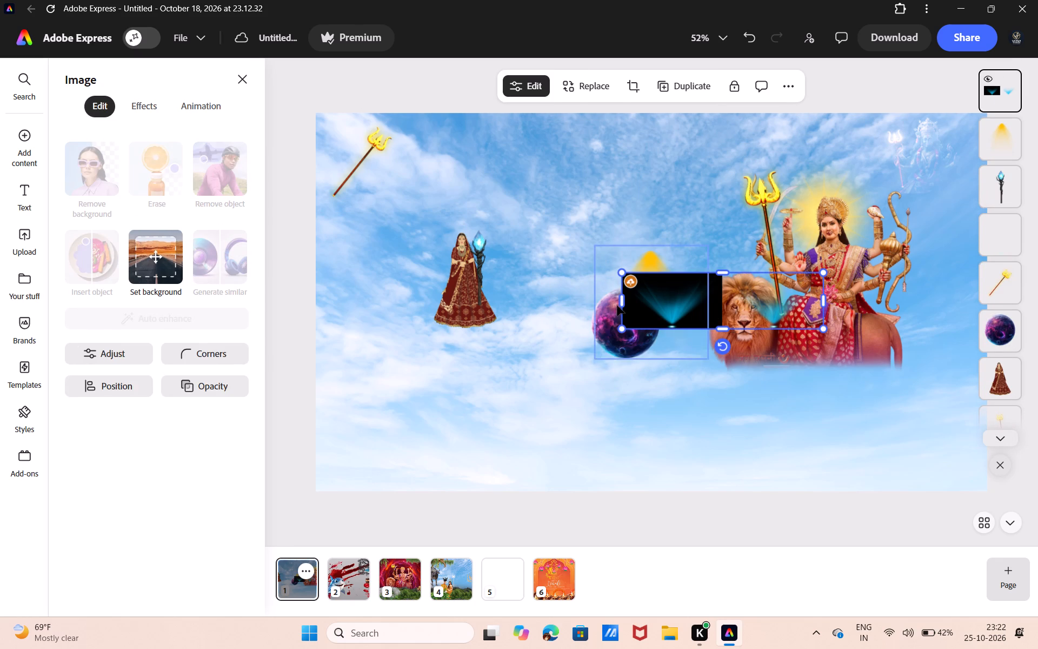
drag(621, 302, 733, 306)
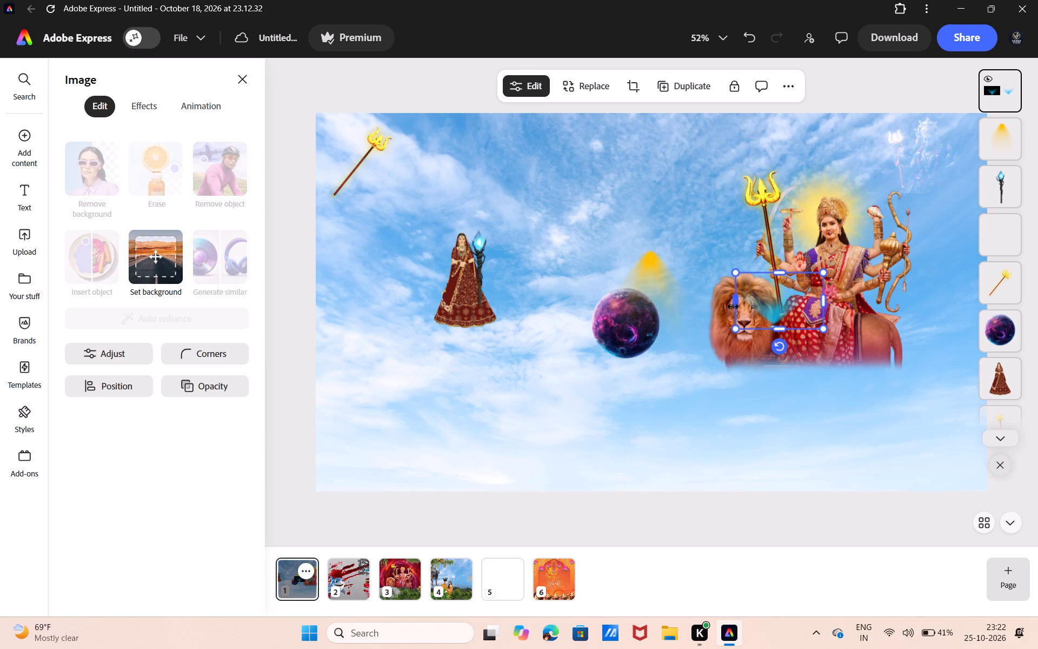
drag(766, 289, 535, 241)
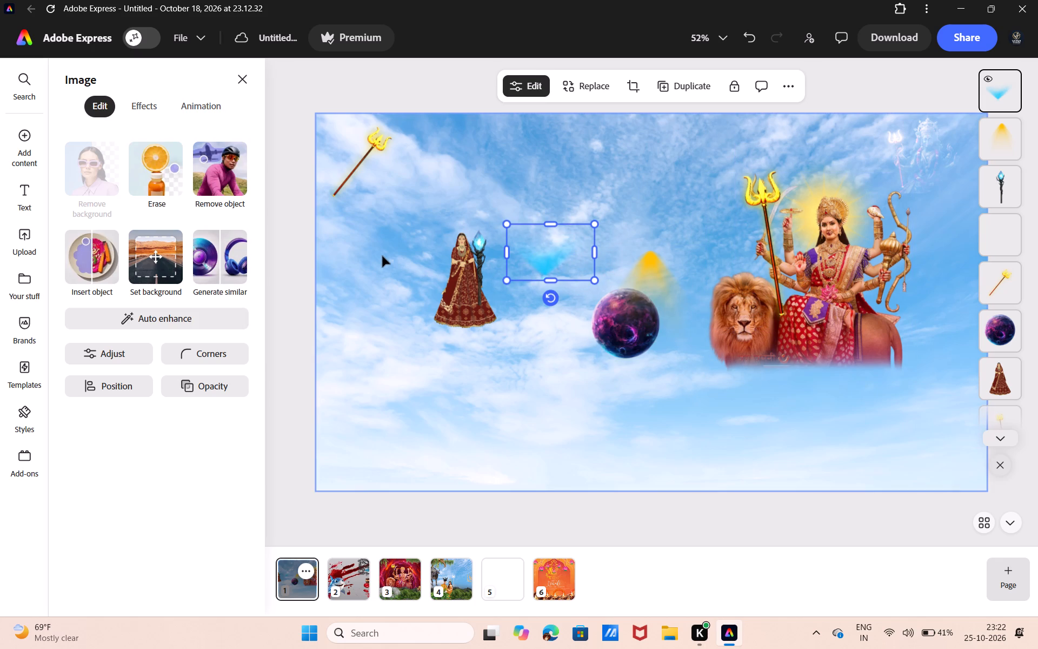
Delete the sky background image and set the page background colour to black.
click(381, 251)
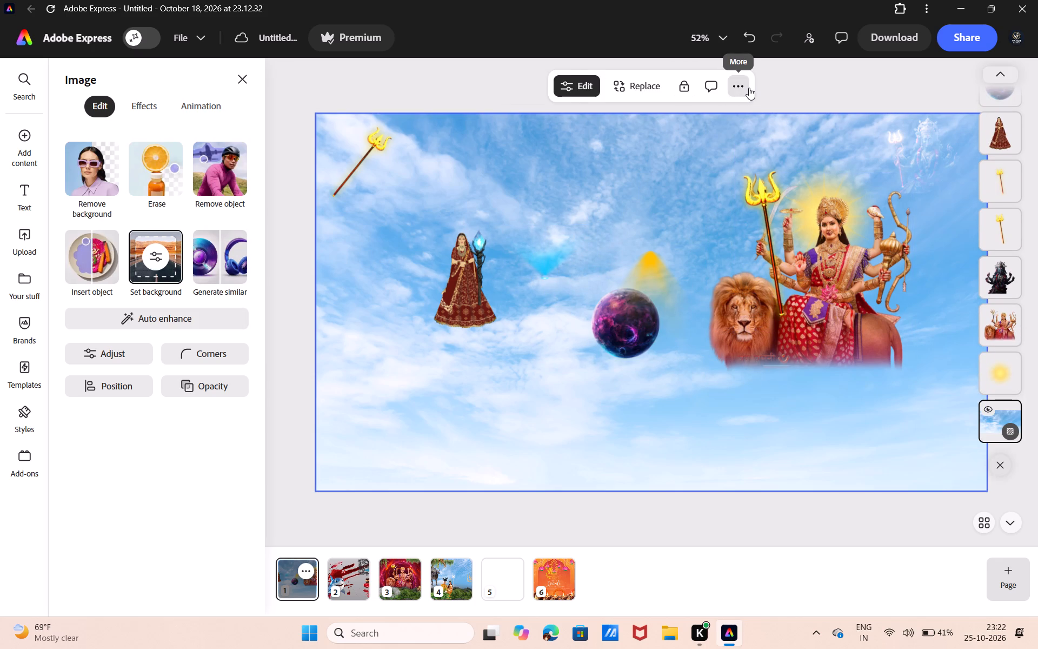
key(BackSpace)
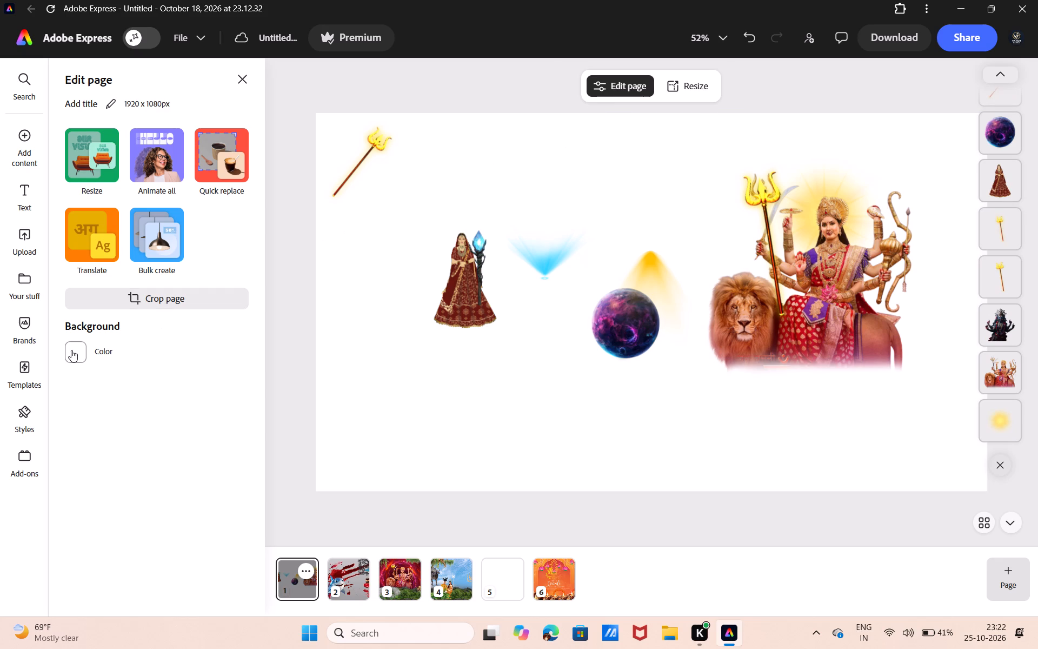
click(72, 350)
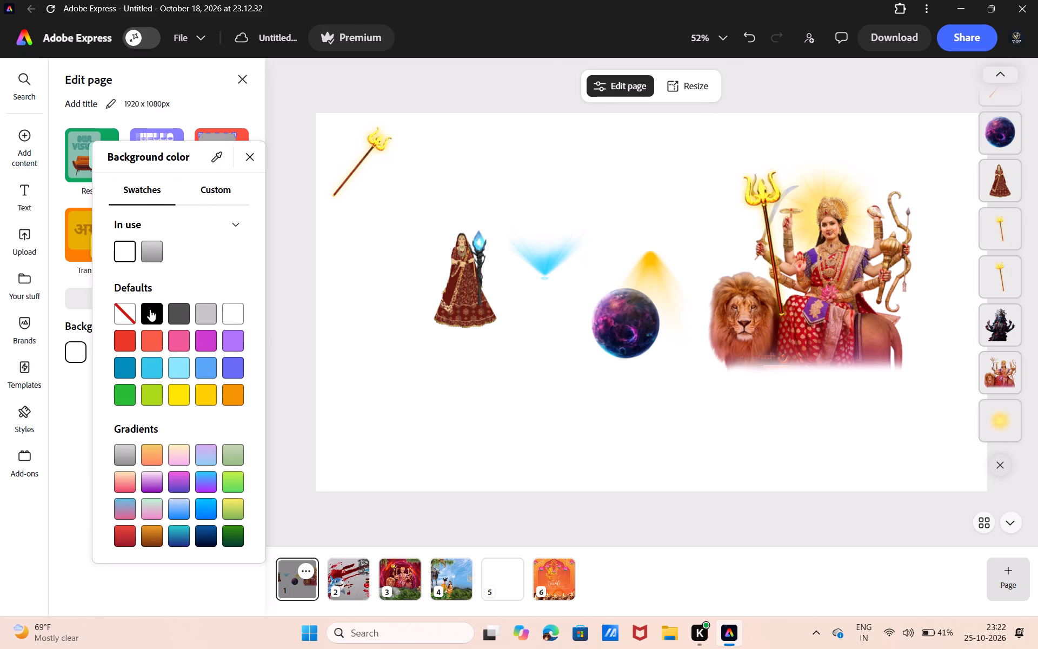
click(150, 309)
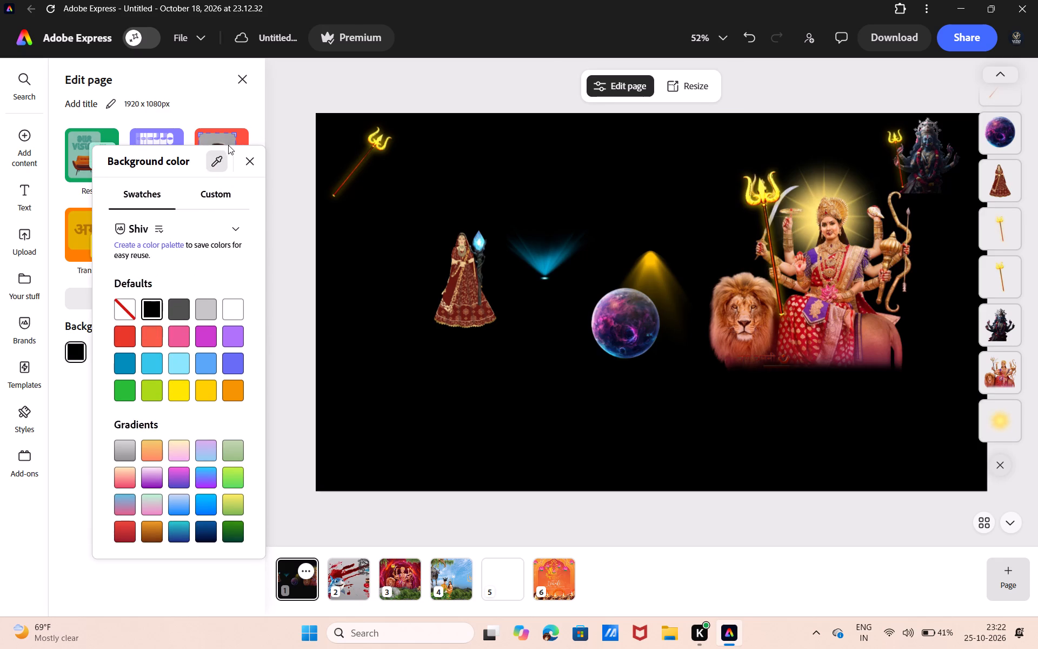
click(283, 137)
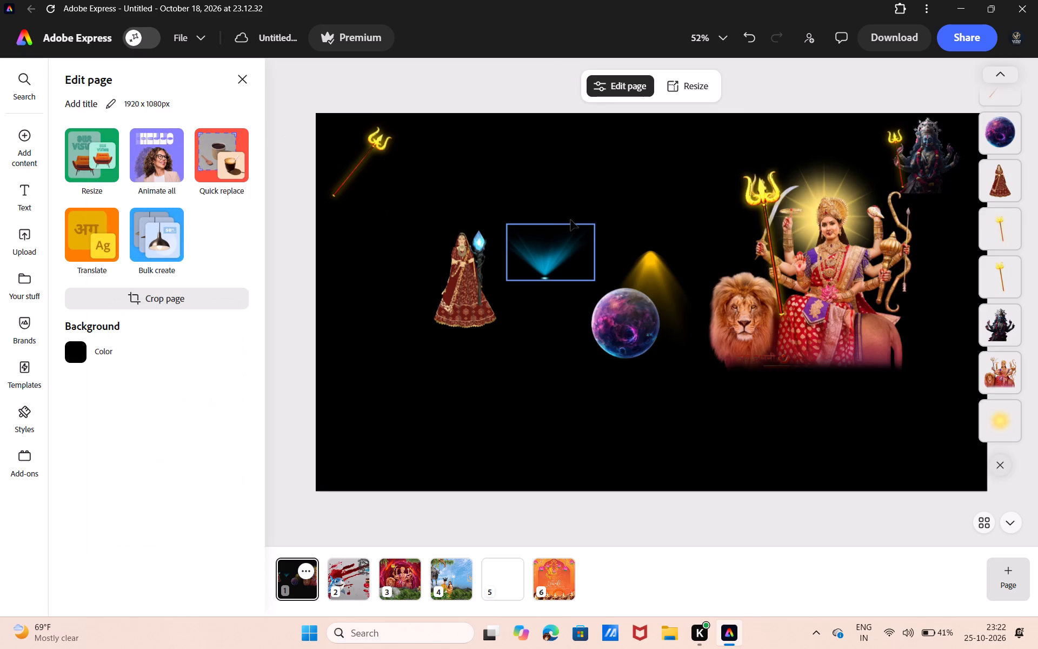
Rotate the blue light fan to 90 degrees and place its source on the crystal of the woman's staff.
click(567, 229)
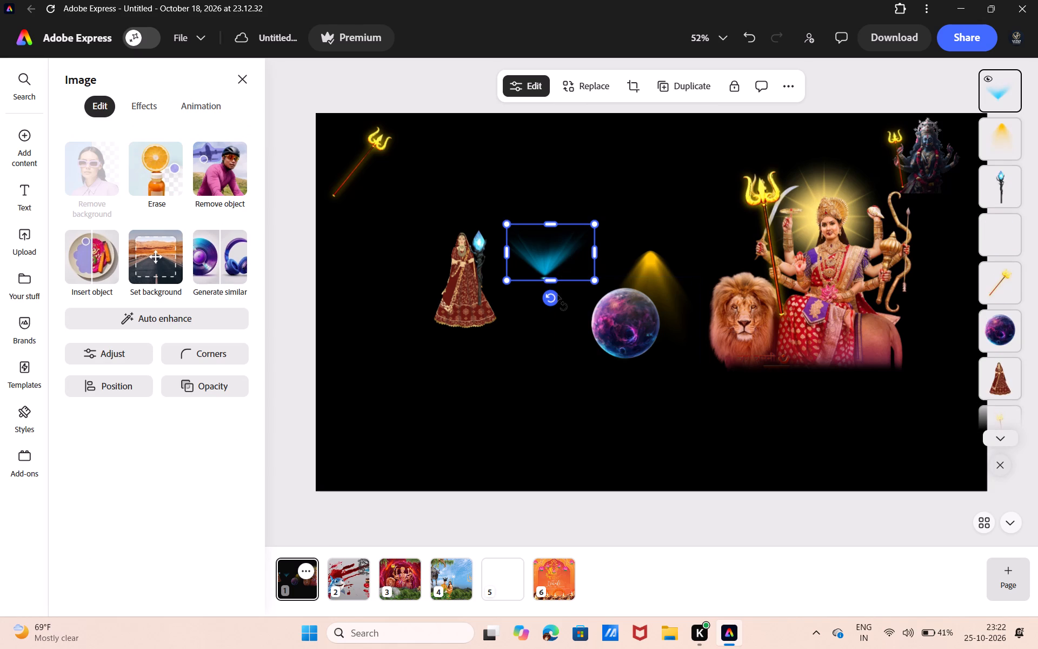
drag(551, 295, 462, 260)
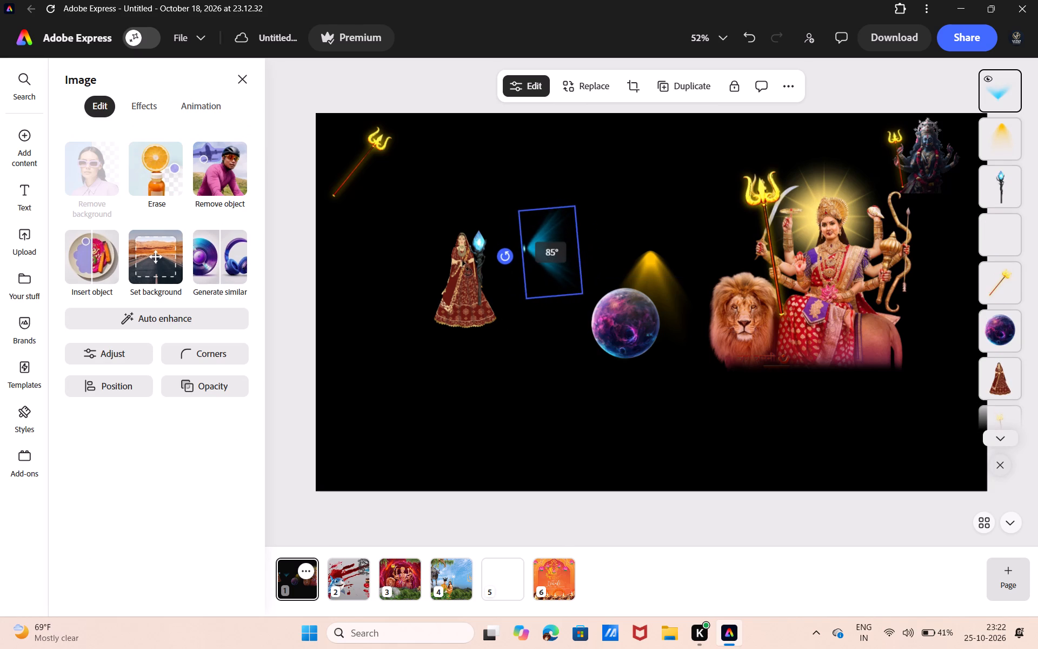
drag(462, 260, 462, 256)
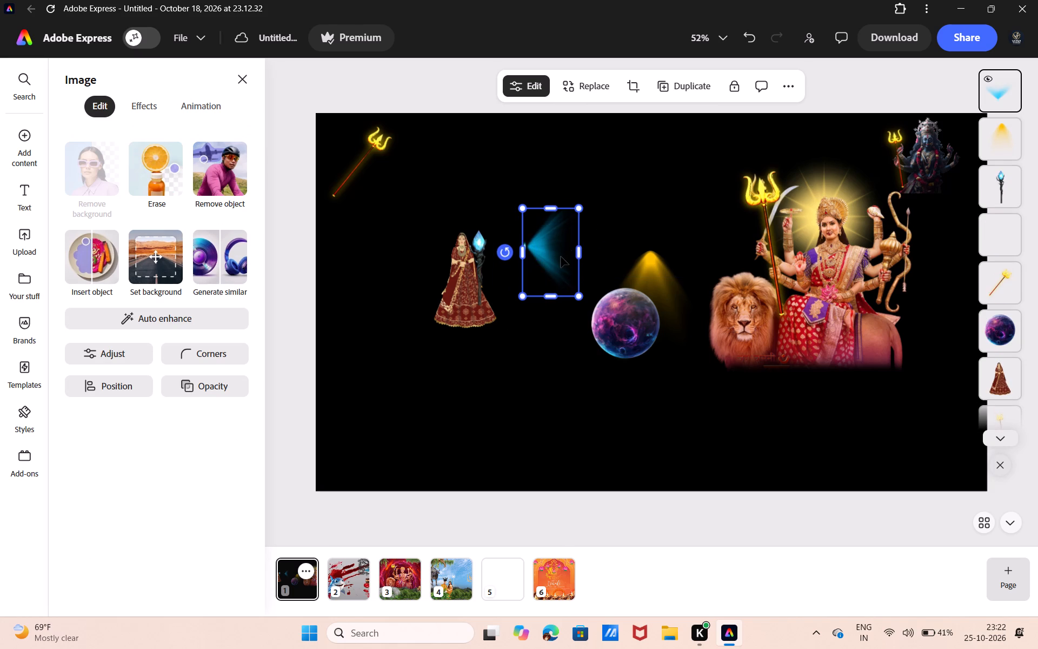
drag(561, 256, 517, 252)
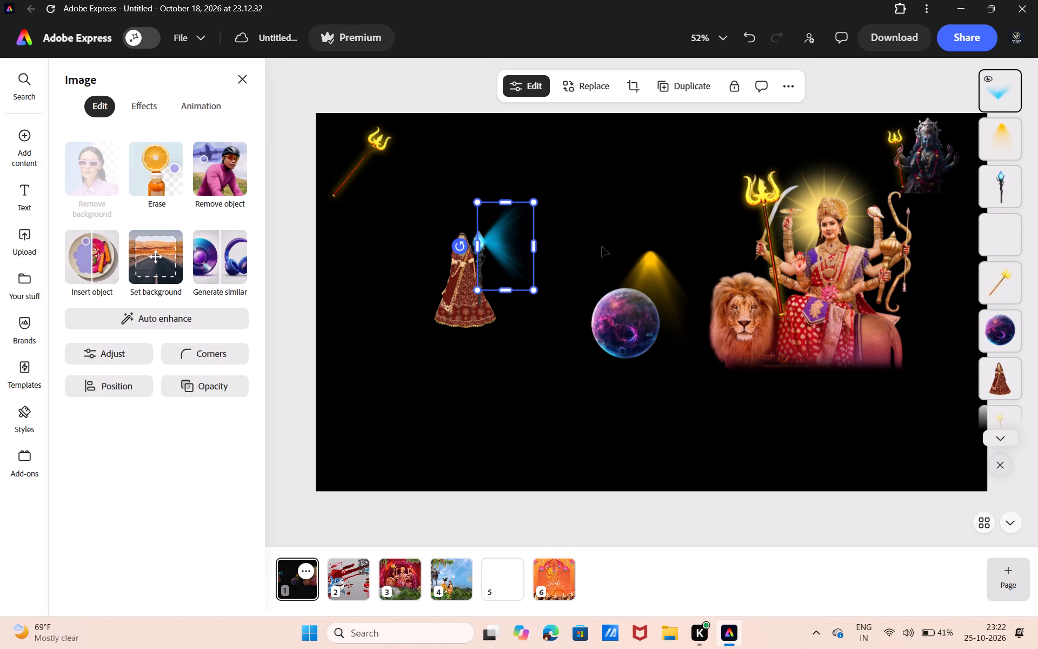
Turn the yellow spotlight sideways to fan toward the woman with the staff, and place its source at the goddess's raised palm above the lion.
click(647, 257)
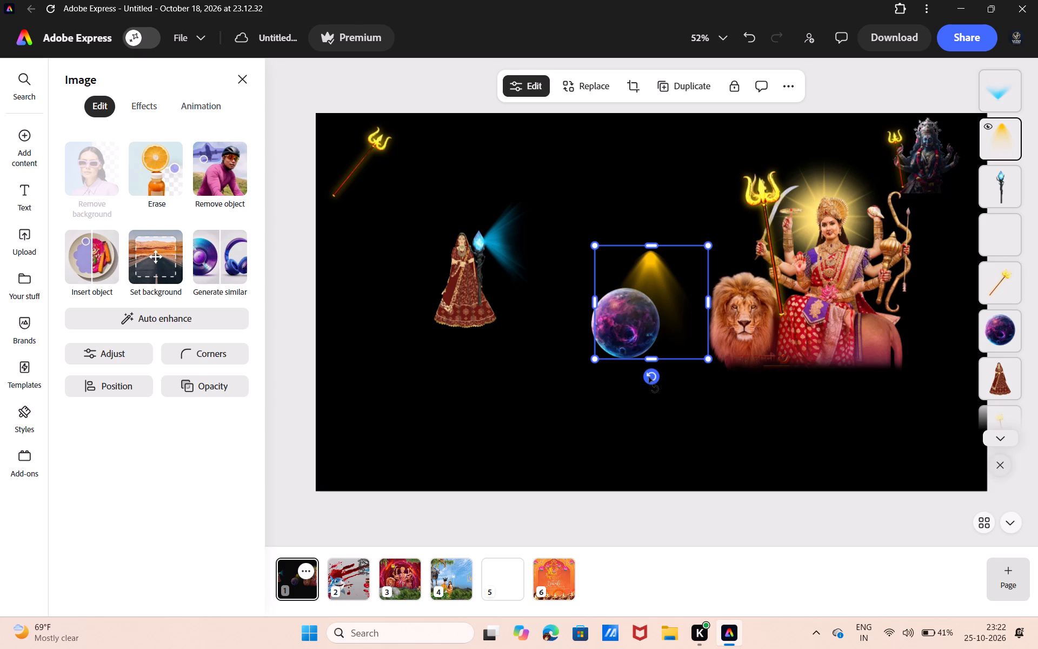
drag(649, 377, 544, 309)
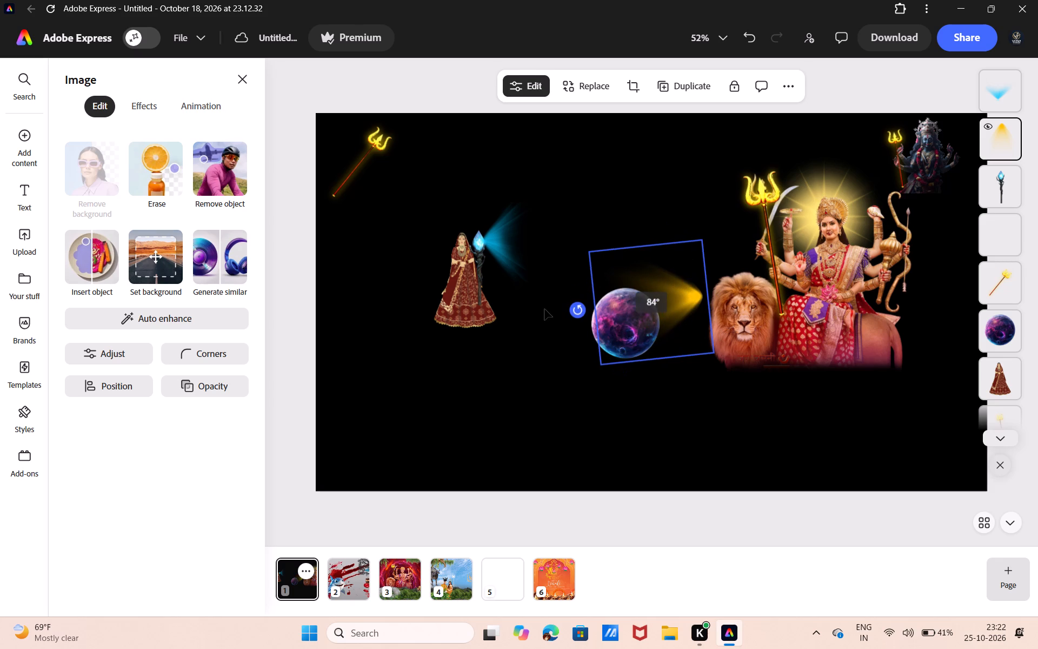
drag(648, 303, 710, 211)
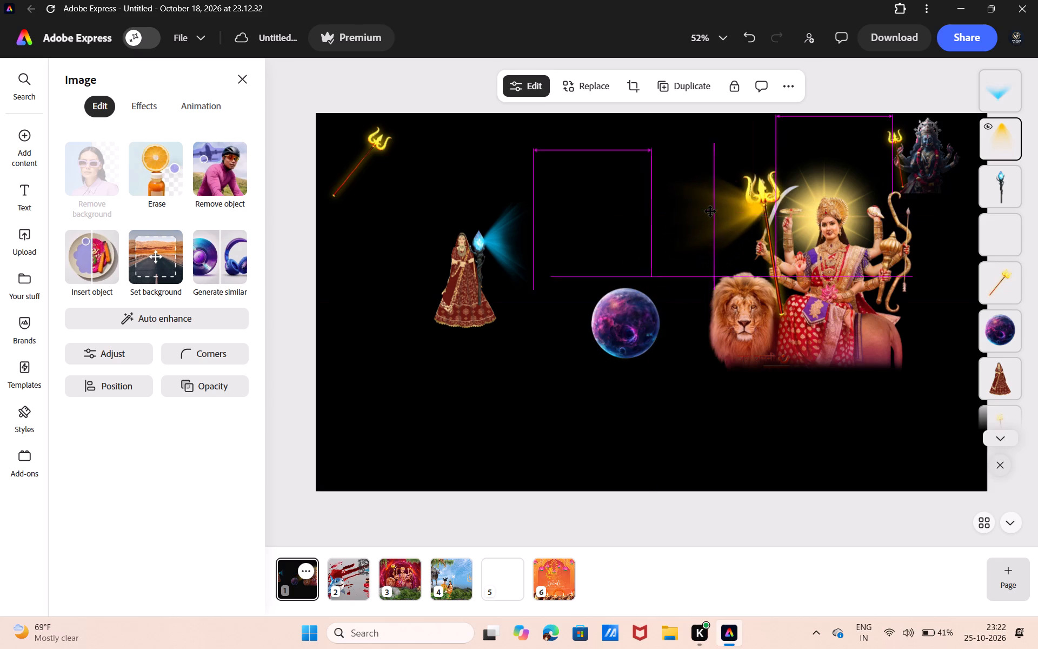
drag(710, 211, 708, 210)
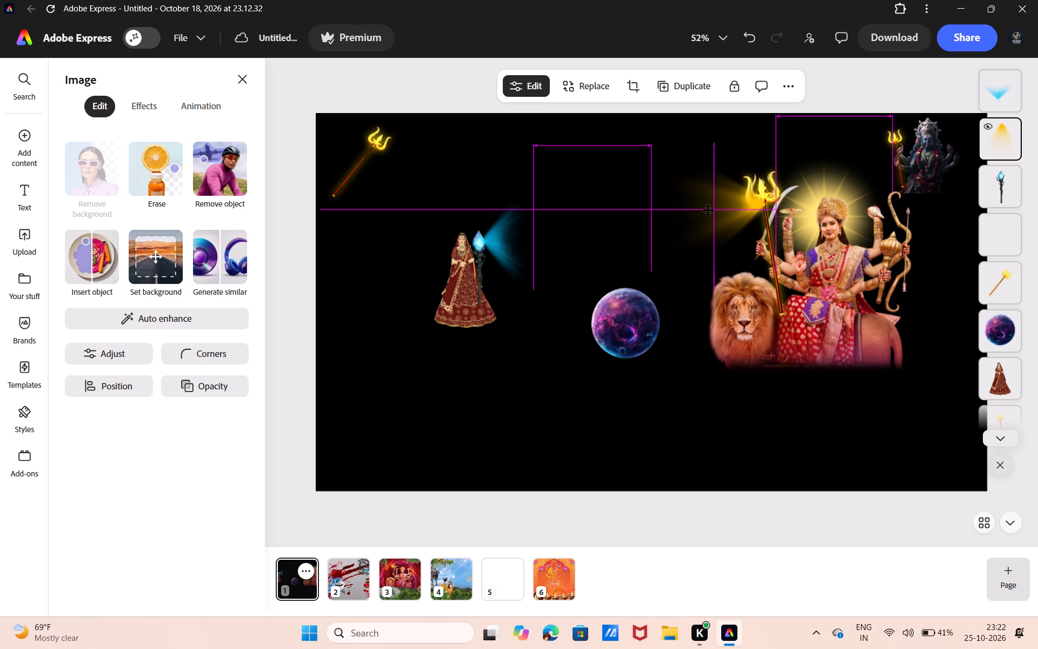
drag(708, 210, 708, 208)
drag(641, 215, 639, 242)
drag(704, 234, 742, 313)
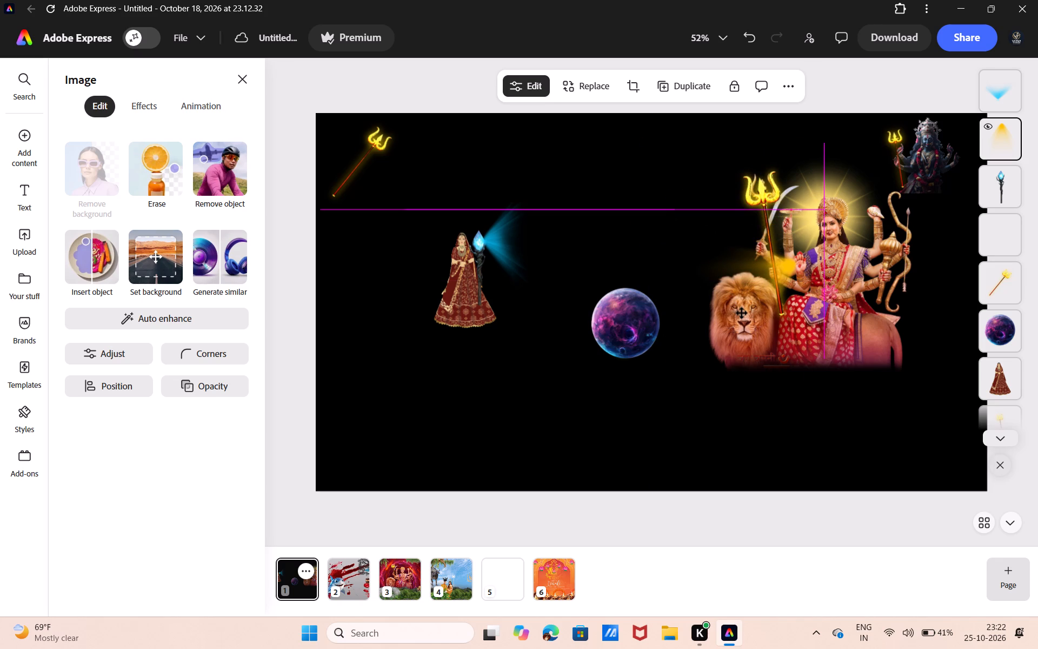
drag(742, 313, 746, 314)
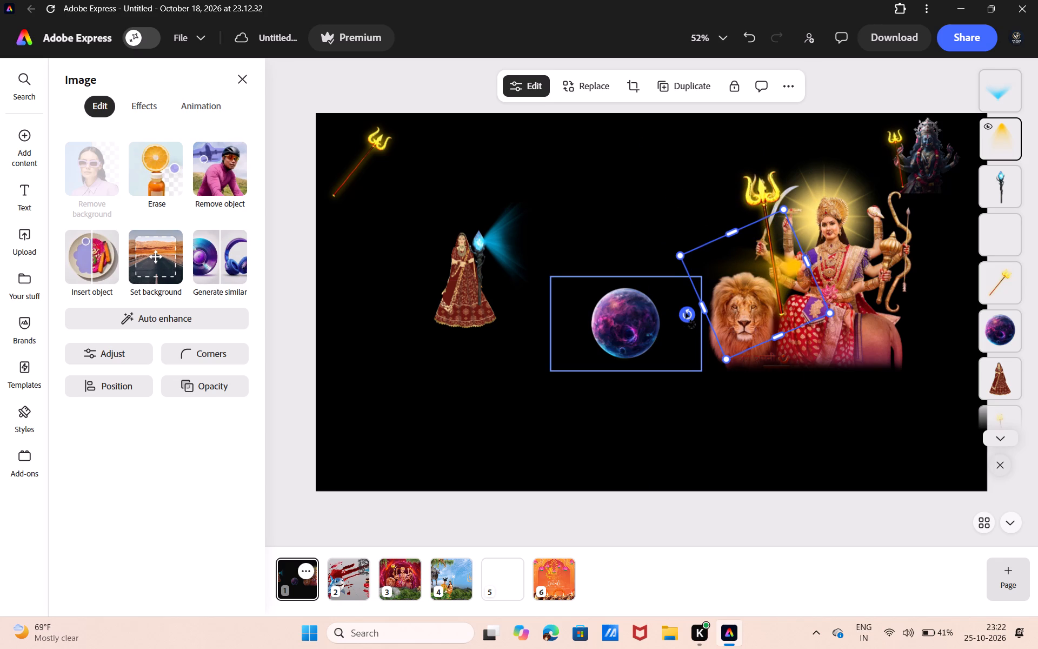
drag(686, 313, 683, 286)
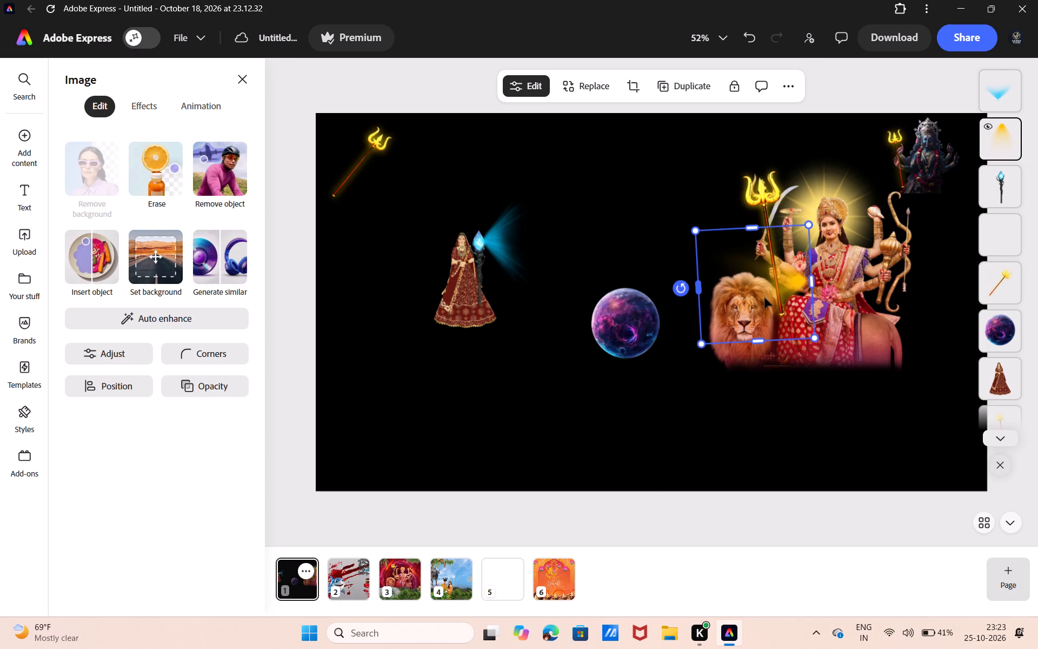
drag(764, 297, 758, 284)
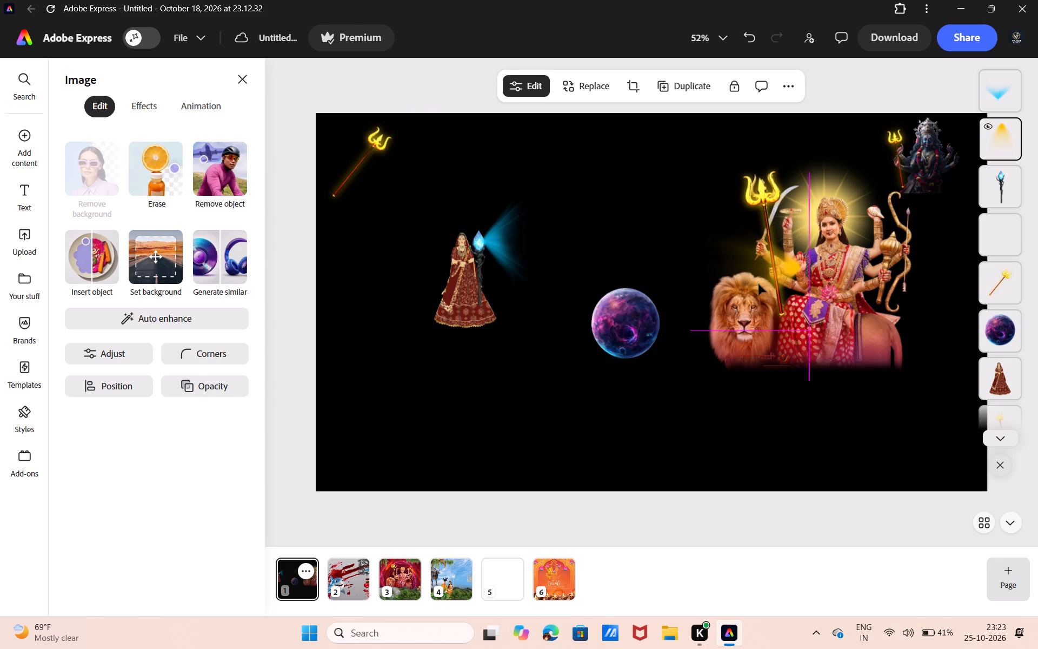
click(767, 284)
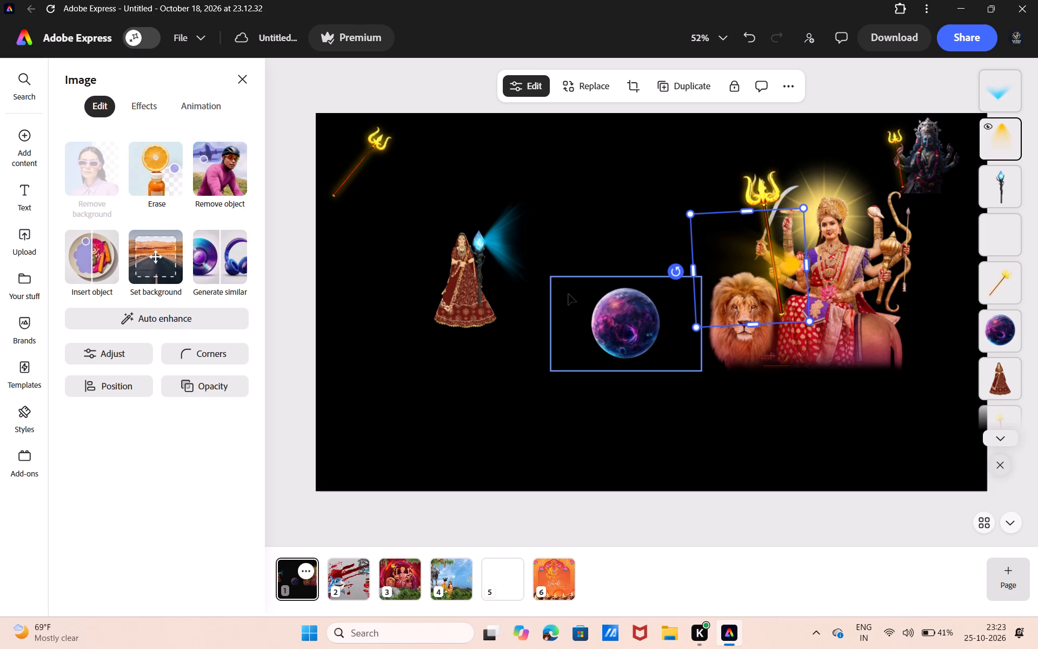
Enlarge the yellow spotlight to nearly double its size and move its source onto the head of the goddess's trident.
drag(687, 215, 685, 214)
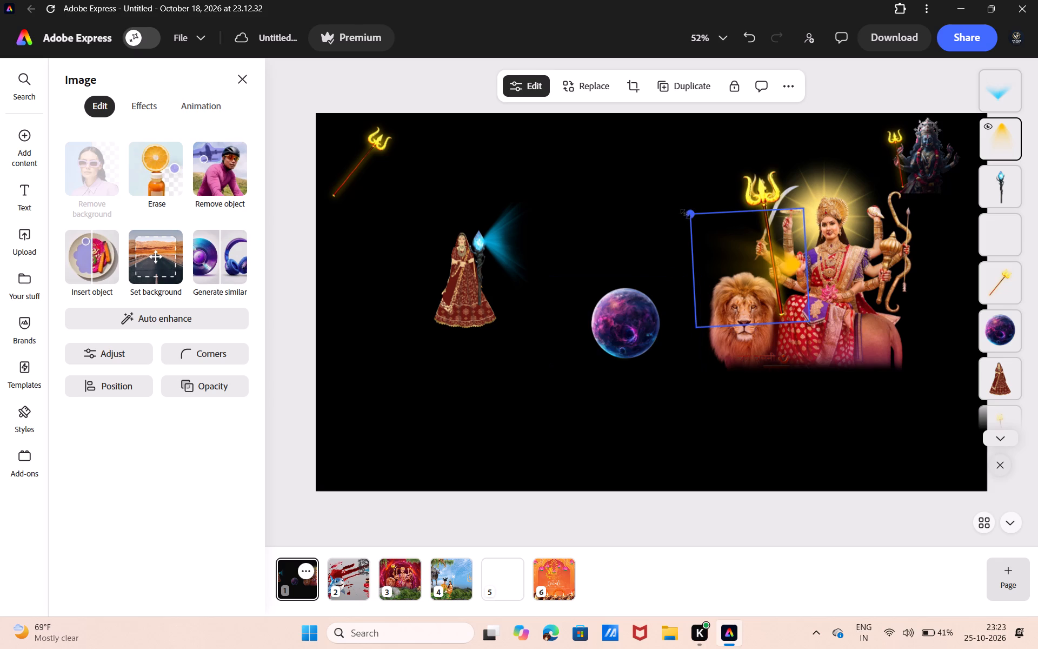
drag(685, 214, 585, 140)
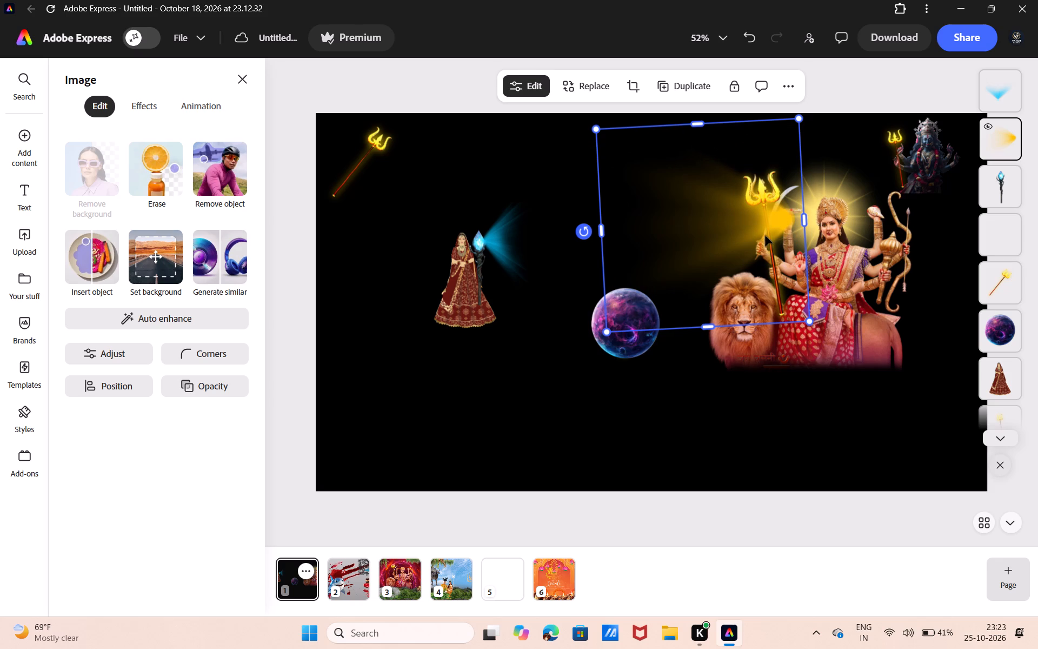
drag(764, 236, 771, 277)
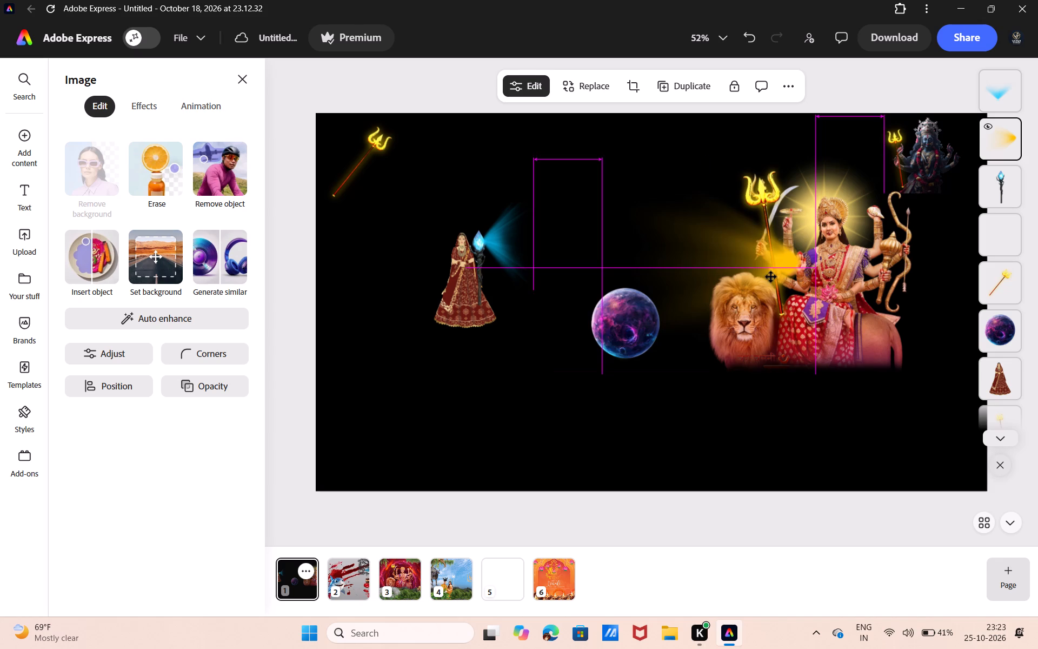
drag(771, 277, 768, 276)
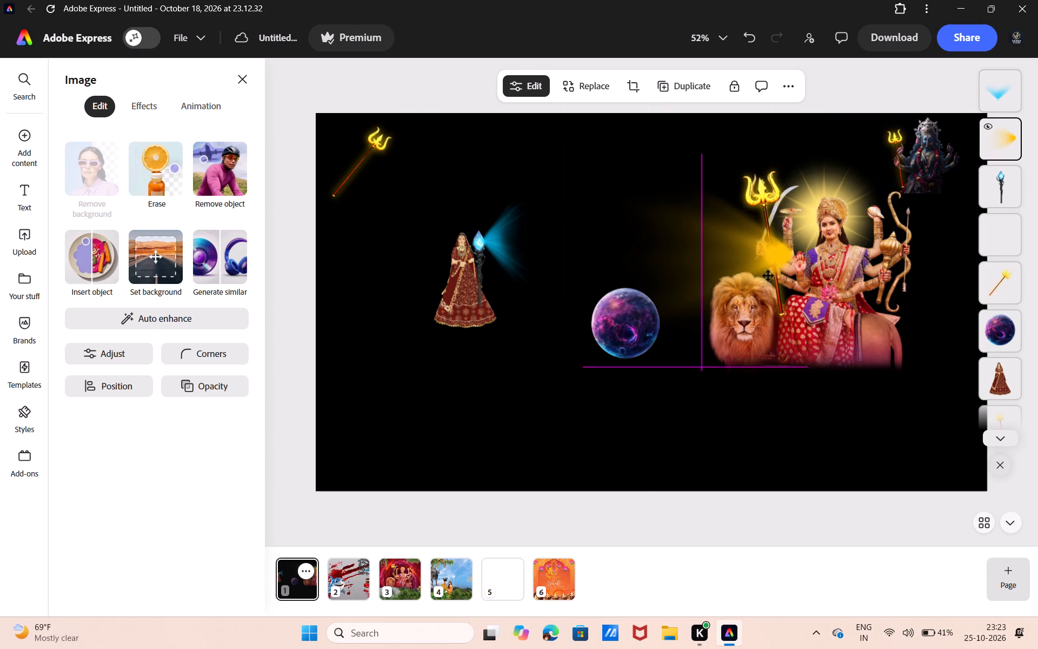
drag(768, 276, 739, 220)
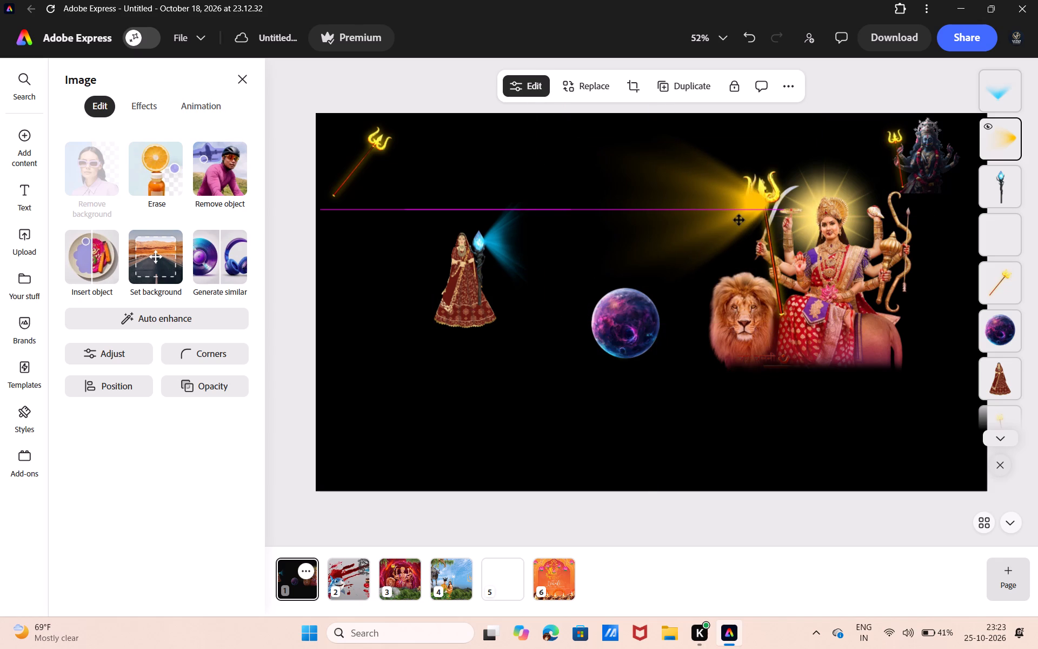
drag(739, 220, 738, 220)
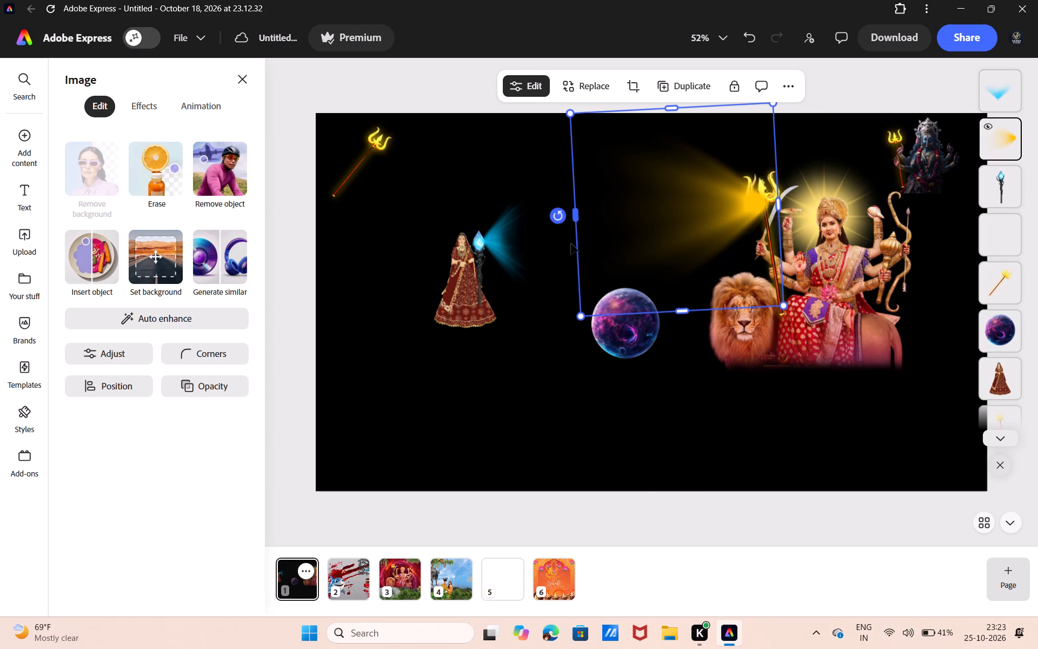
Enlarge the blue light fan to about twice its size and realign its source with the staff's crystal.
click(527, 244)
drag(536, 207, 649, 146)
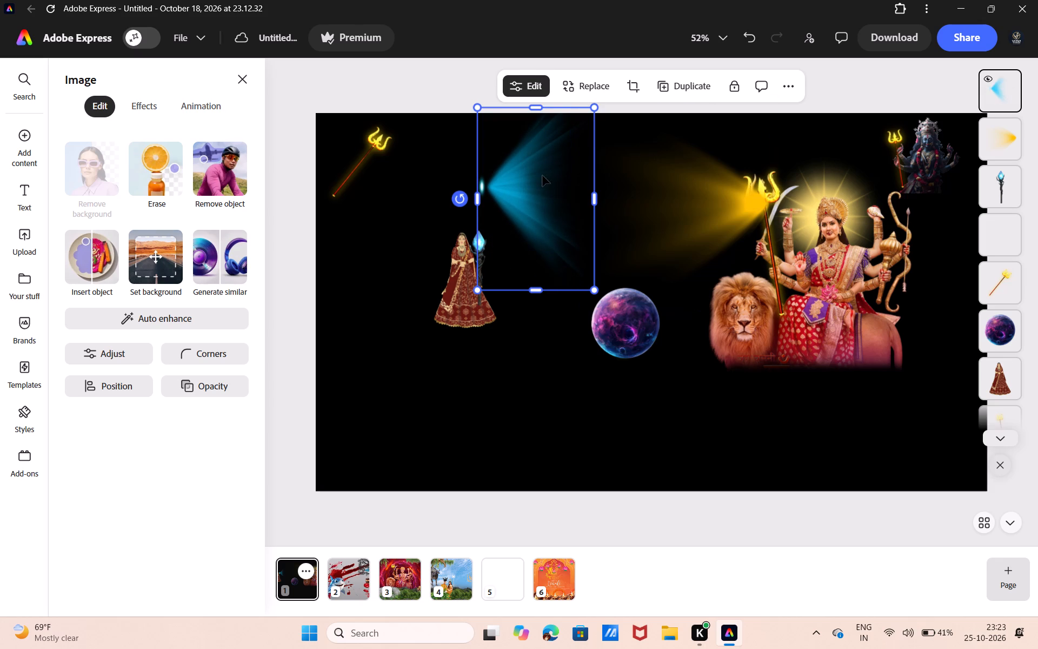
drag(542, 175, 538, 229)
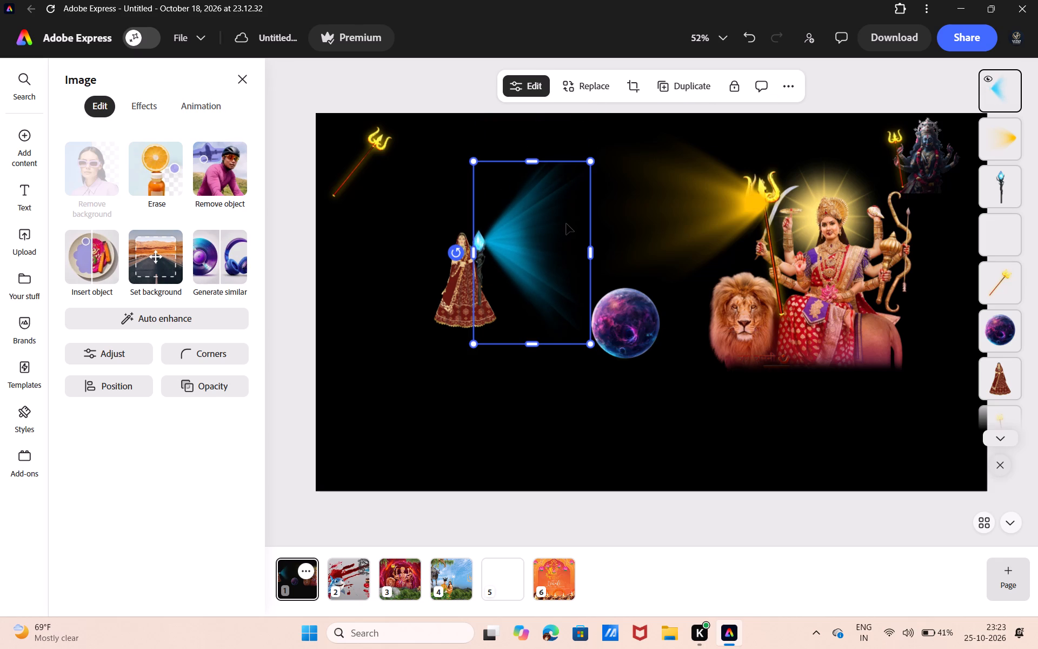
Add the thin cyan horizontal light line from the "light" design assets to the page.
click(696, 206)
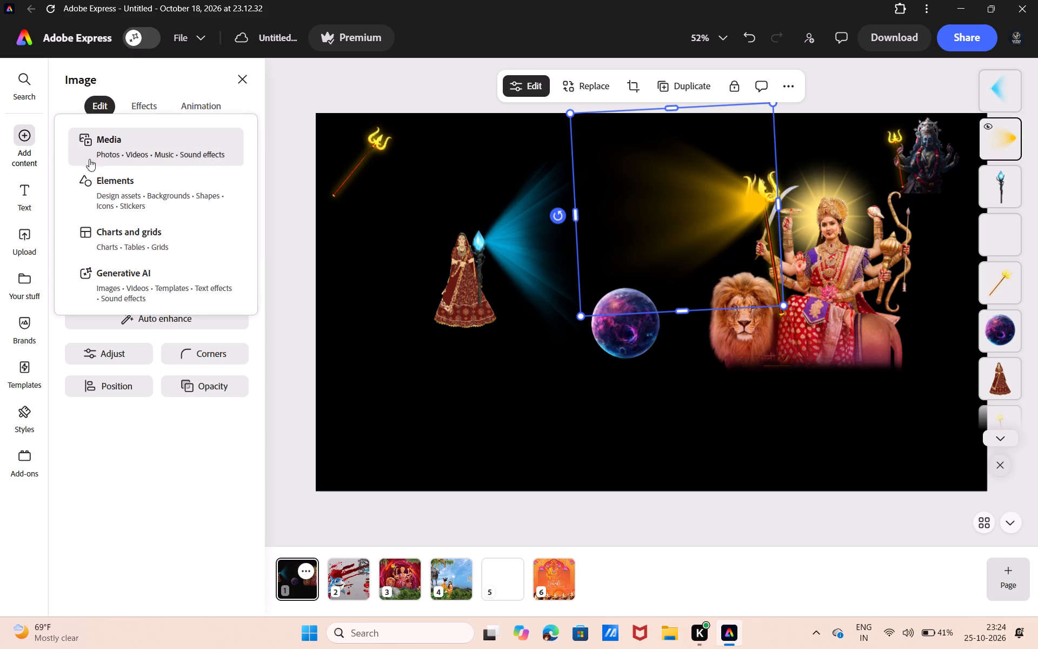
click(148, 177)
scroll(190, 327, down, 14)
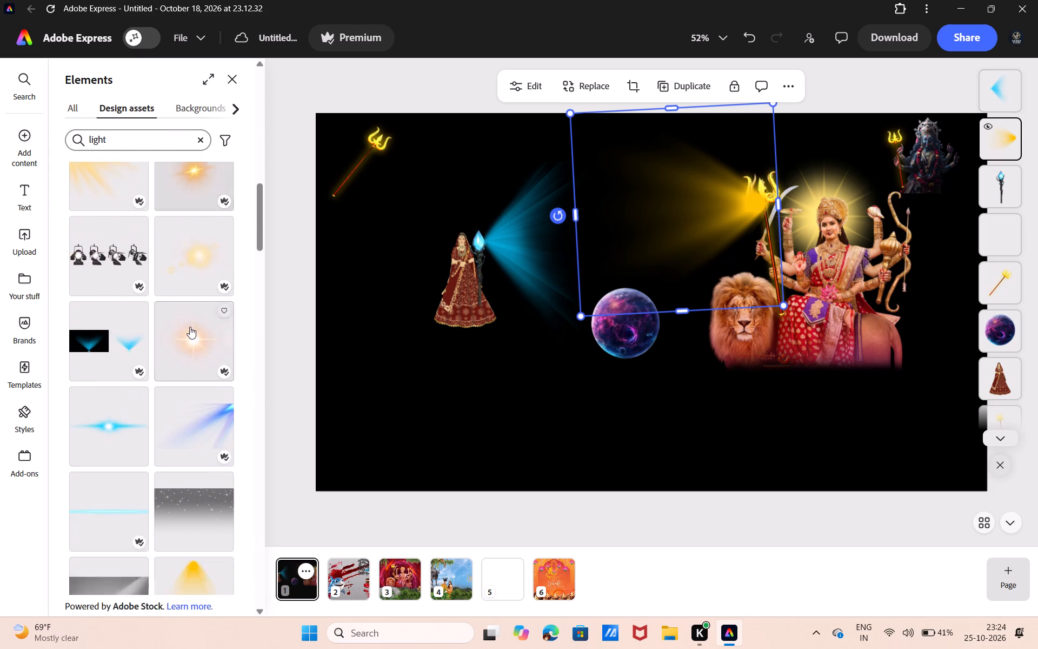
scroll(190, 327, down, 1)
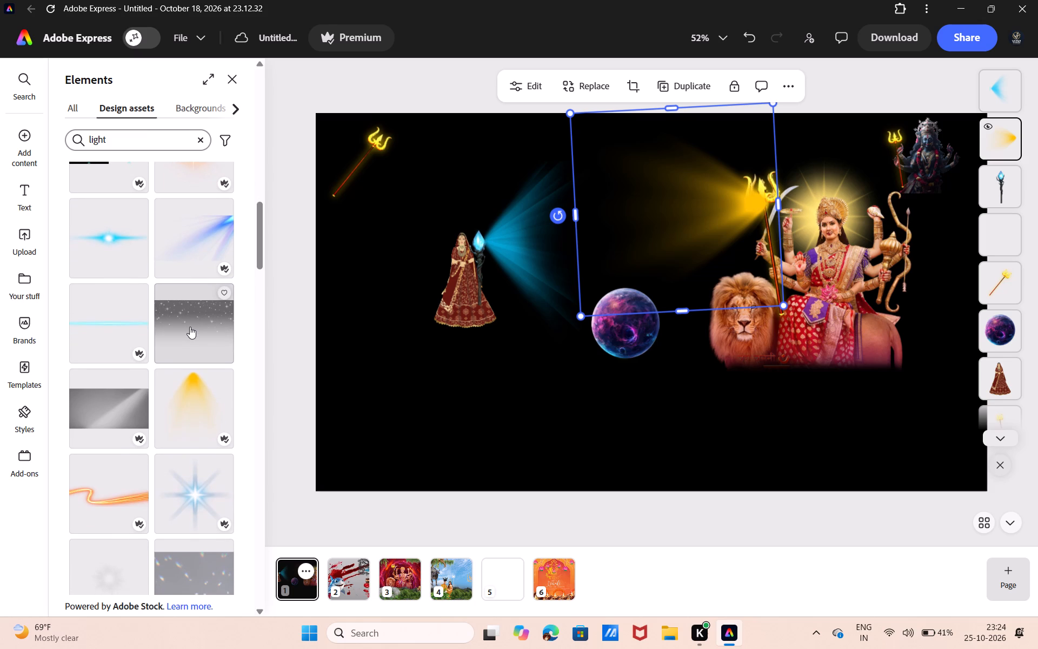
click(113, 310)
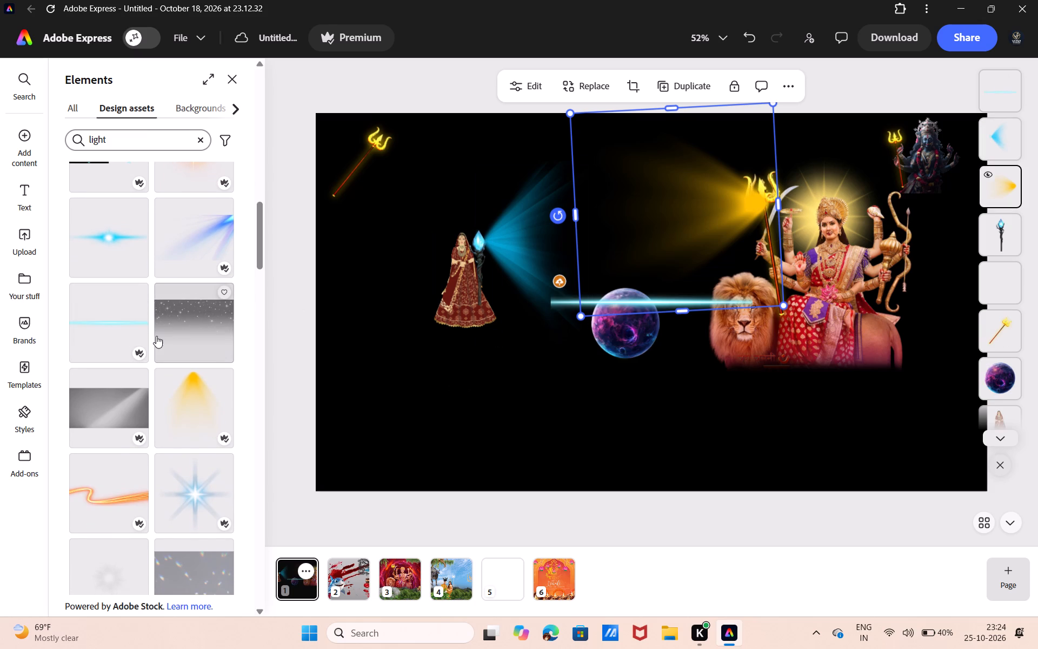
Add the thin golden horizontal light streak from the "light" design assets, keeping only one copy on the page.
scroll(156, 336, down, 7)
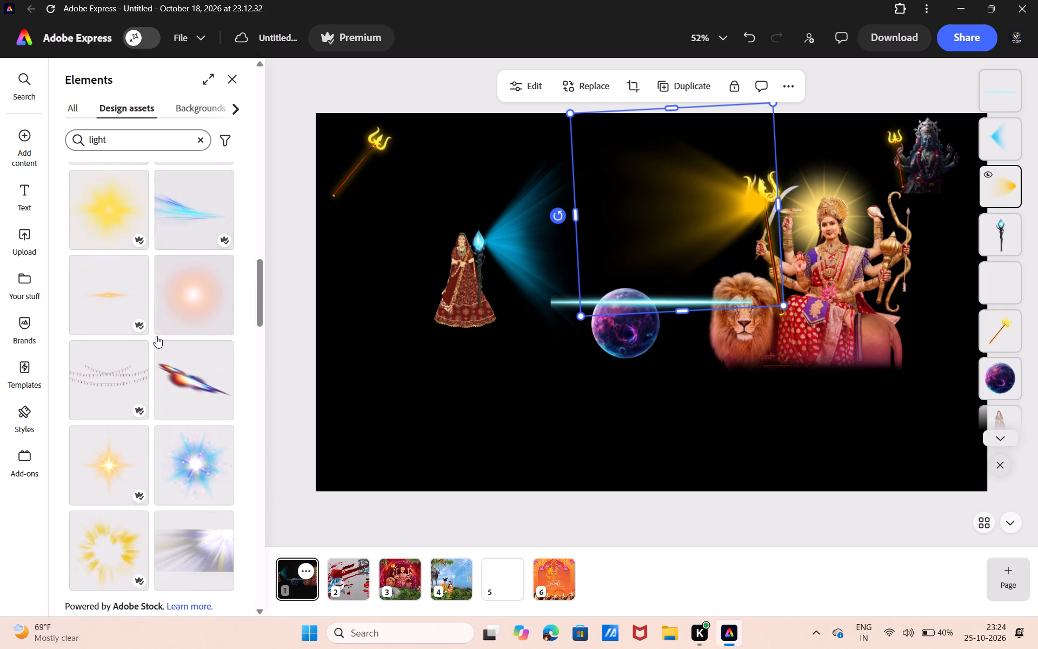
scroll(156, 336, down, 5)
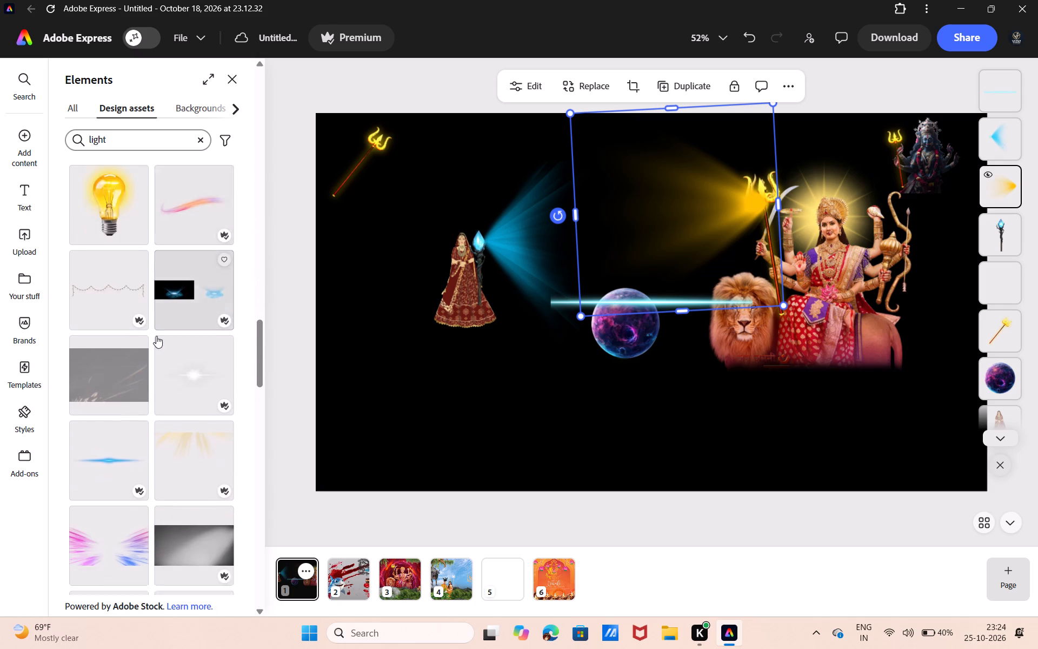
scroll(156, 336, down, 4)
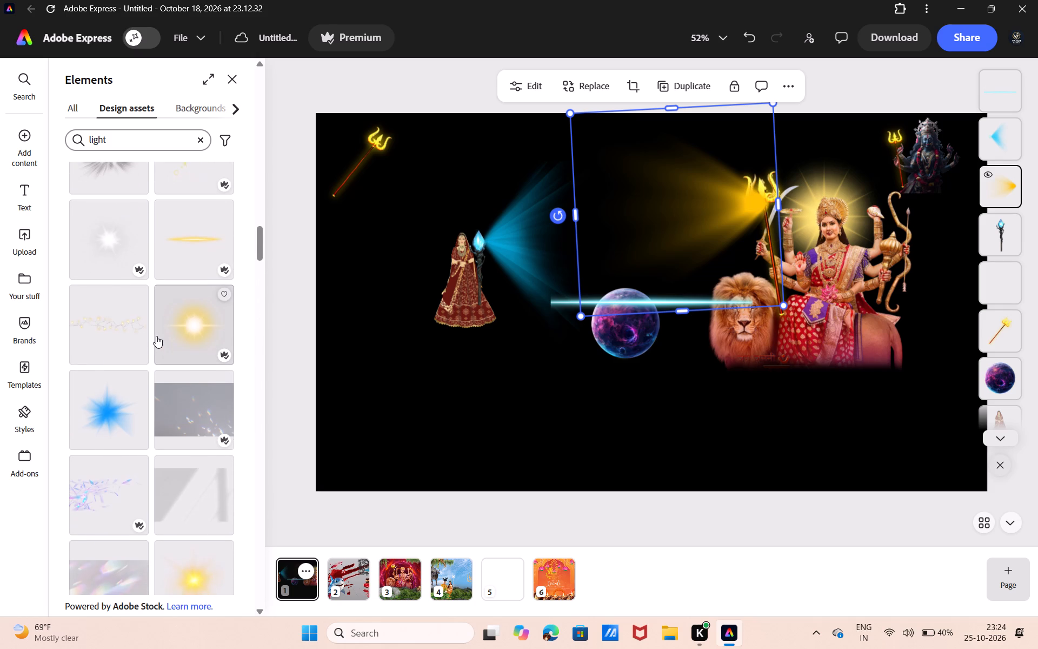
scroll(156, 336, down, 1)
click(201, 189)
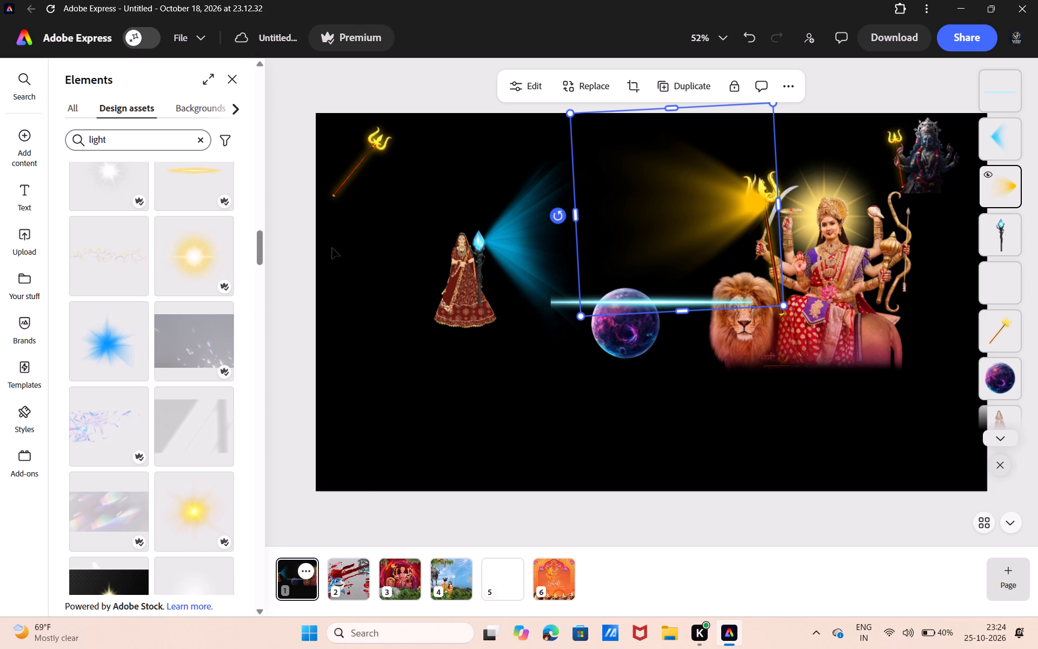
click(191, 182)
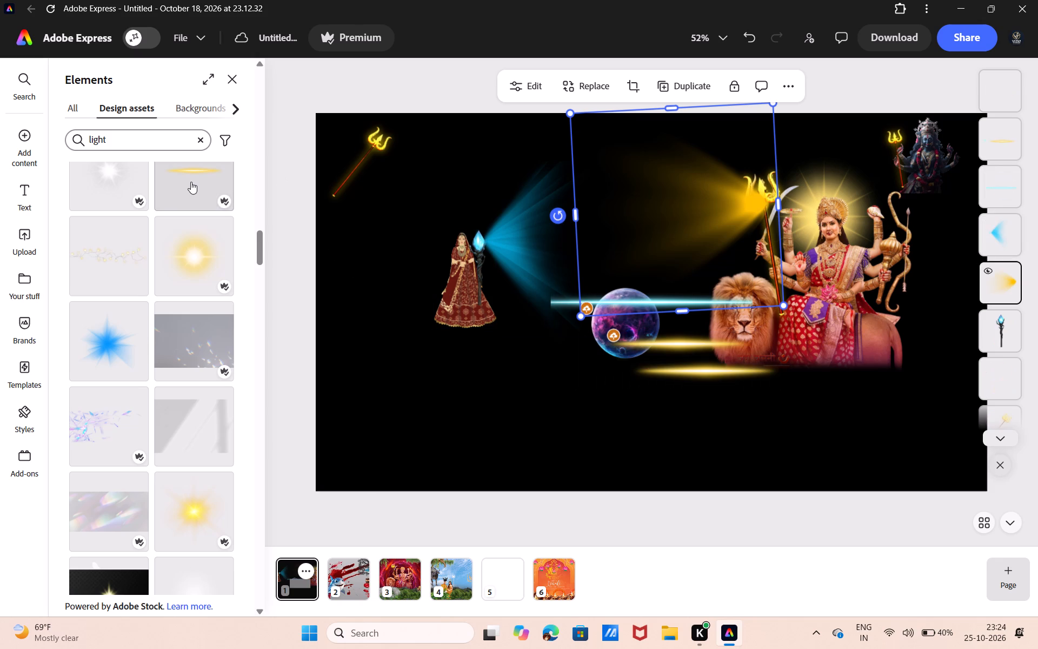
click(670, 367)
key(BackSpace)
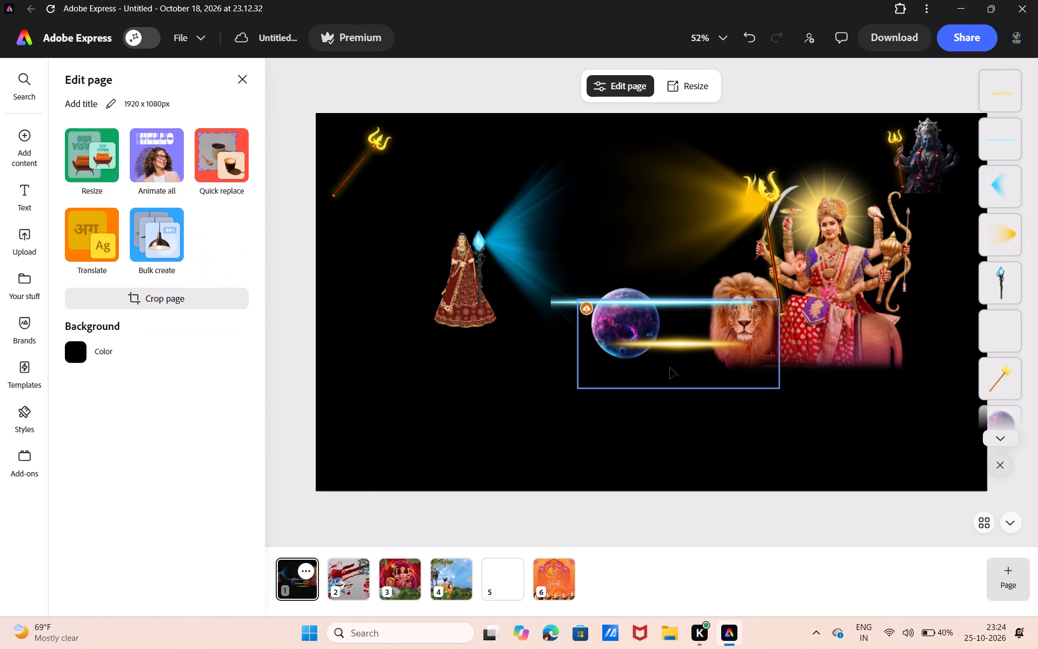
Move the cyan light line so it starts at the staff's crystal and rotate it to slope slightly upward toward the trident.
click(642, 292)
drag(642, 292, 609, 263)
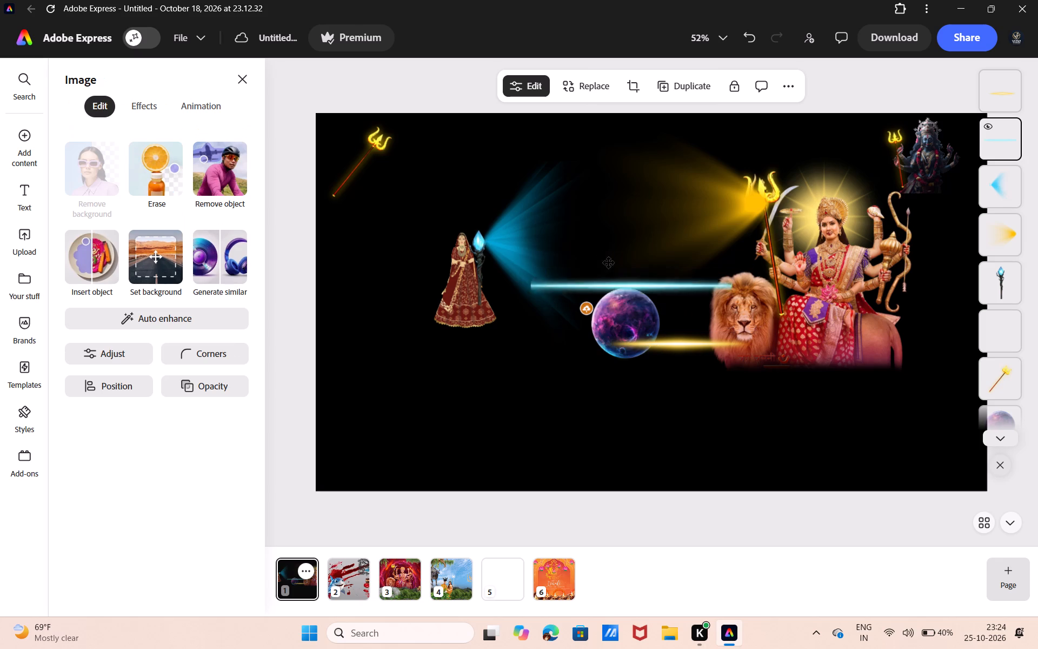
drag(609, 263, 570, 231)
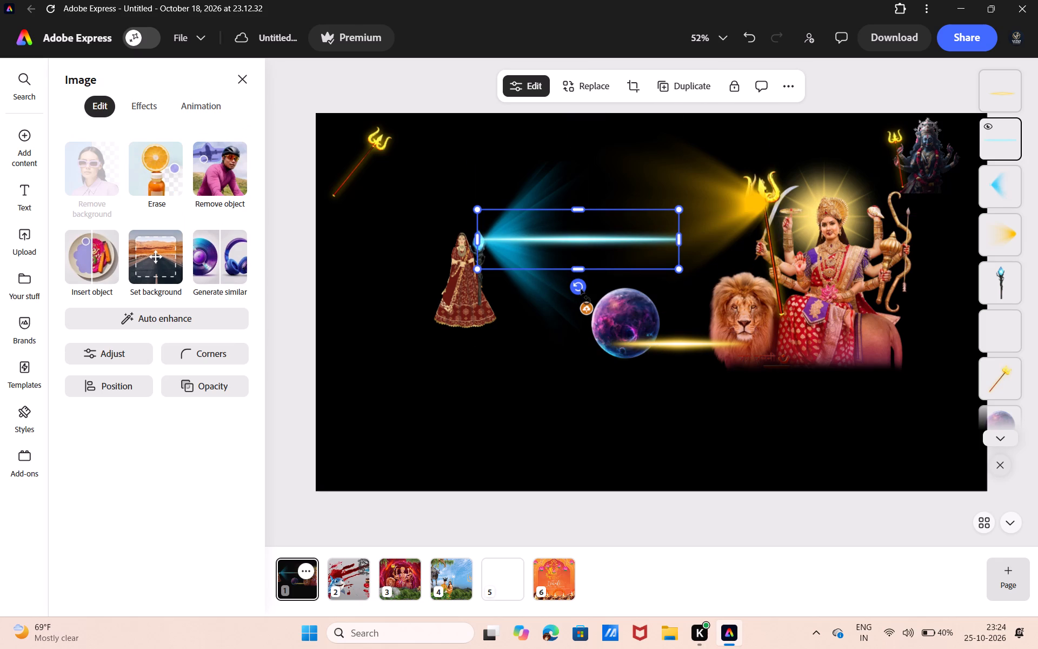
drag(581, 289, 587, 277)
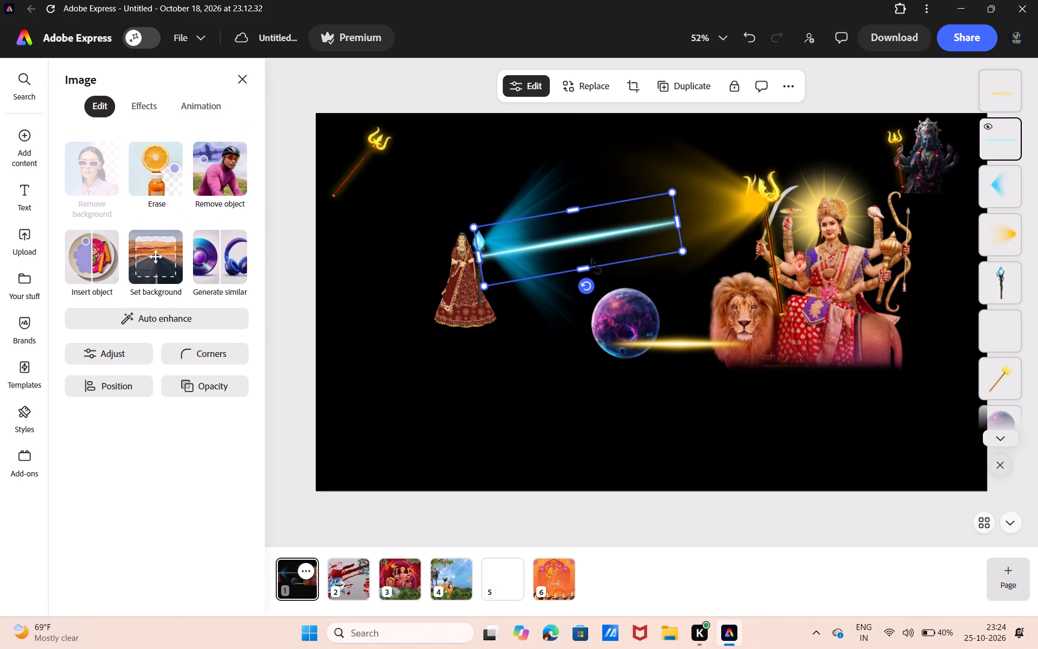
drag(600, 220, 598, 206)
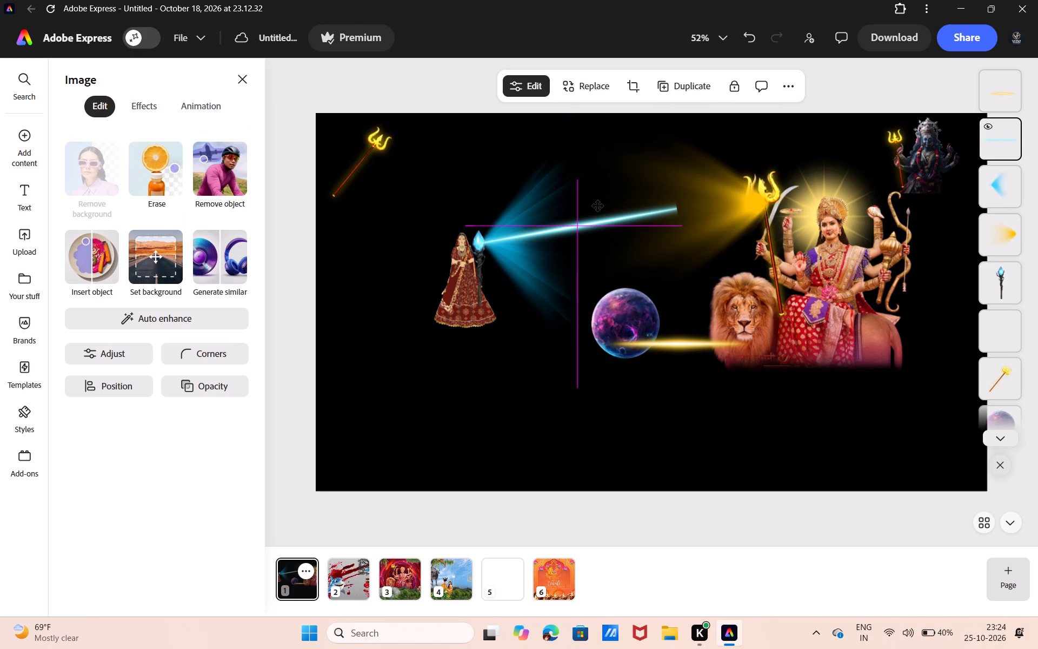
drag(598, 206, 598, 206)
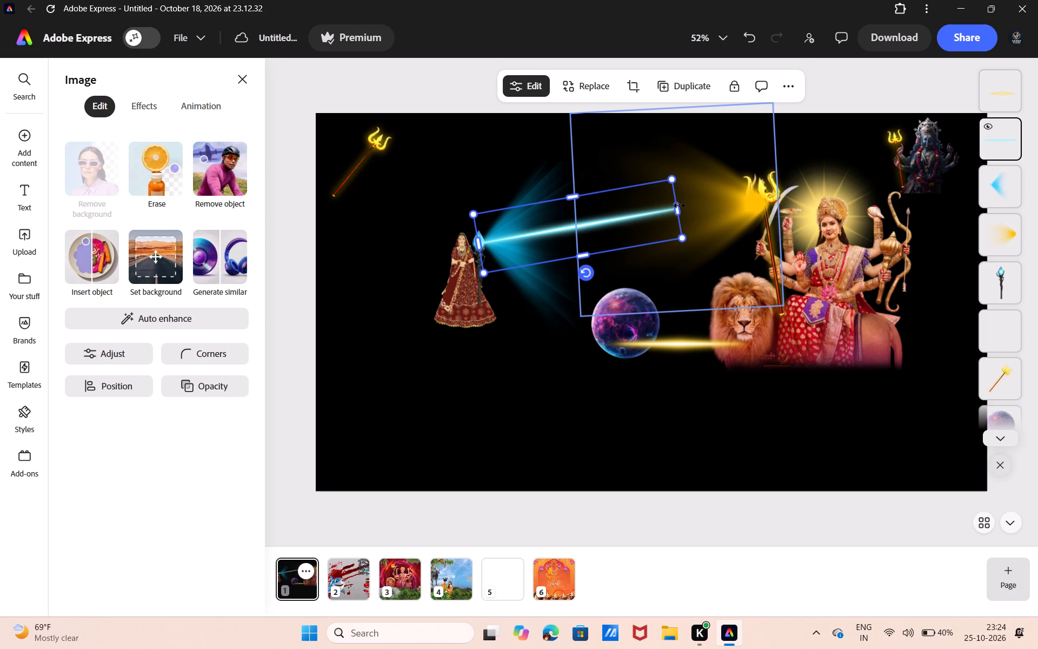
Erase the hard far end of the cyan light line with the soft circle brush at size 91.
click(174, 169)
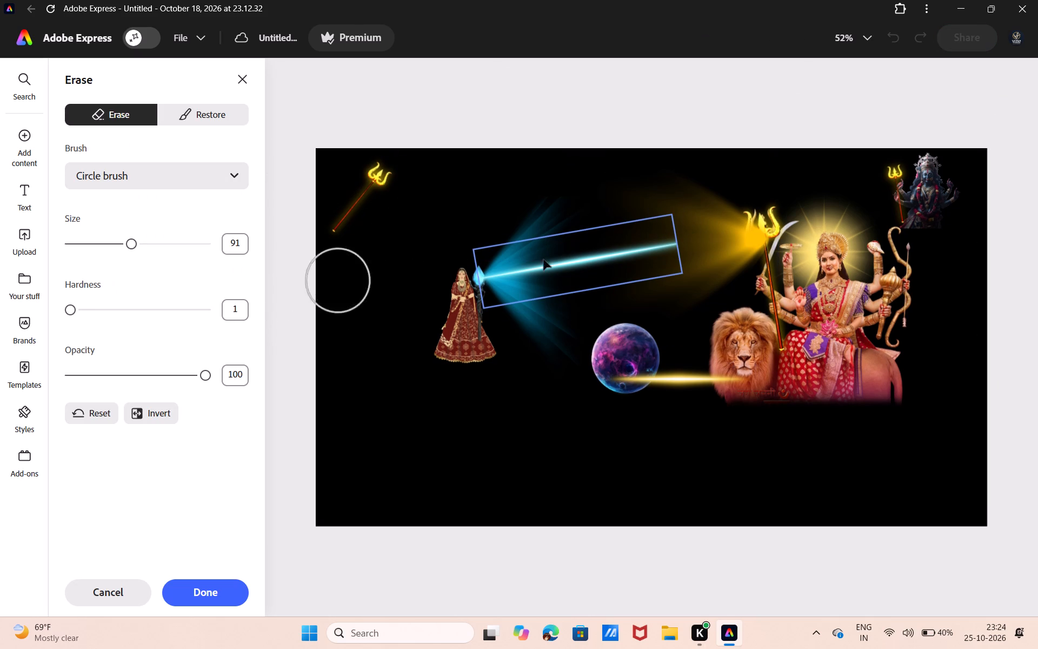
click(693, 242)
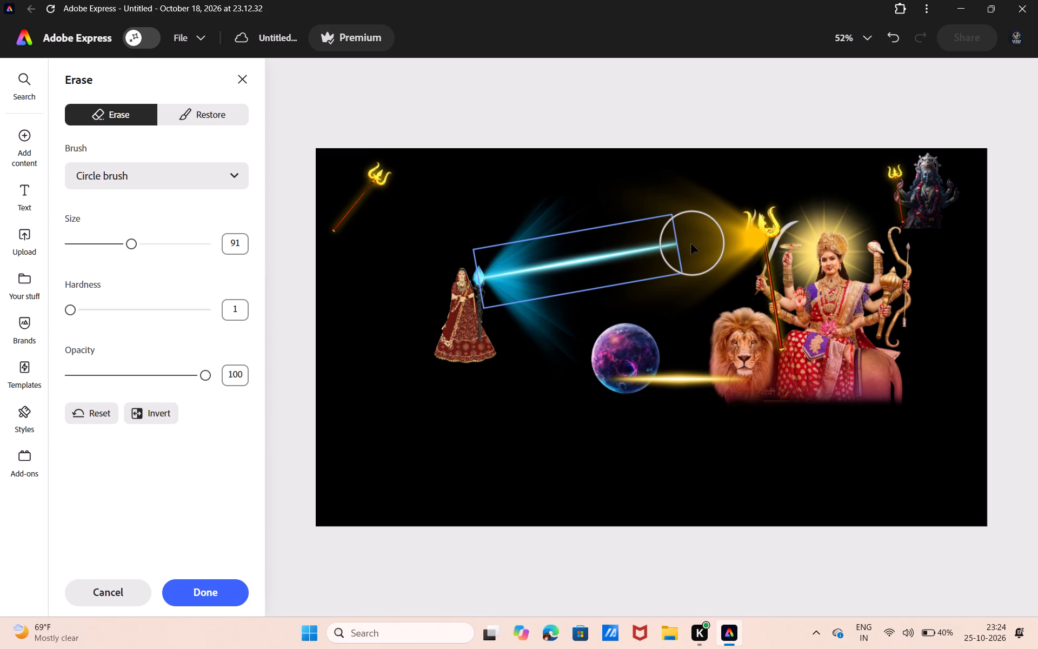
click(691, 243)
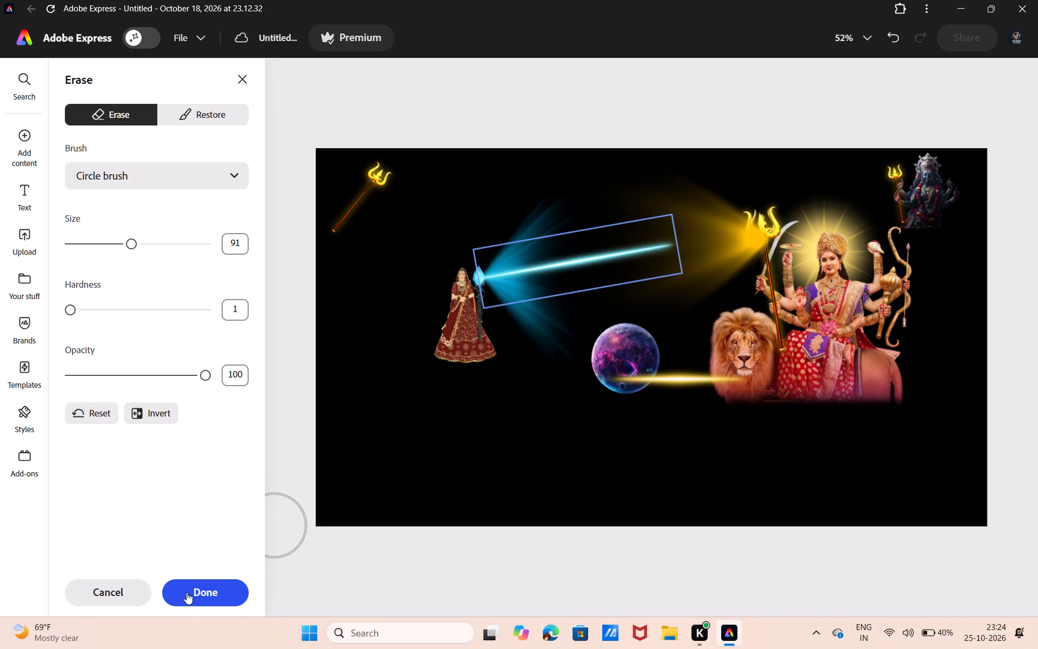
click(201, 588)
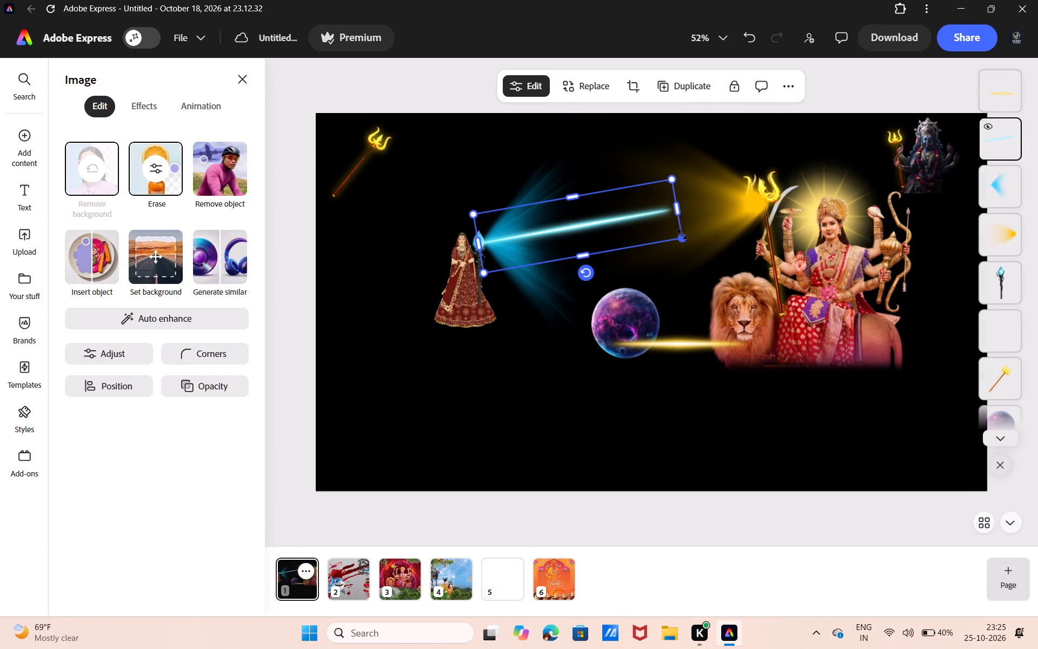
Shrink the cyan beam to about three quarters of its length, keeping its start on the staff's crystal.
drag(682, 234, 631, 252)
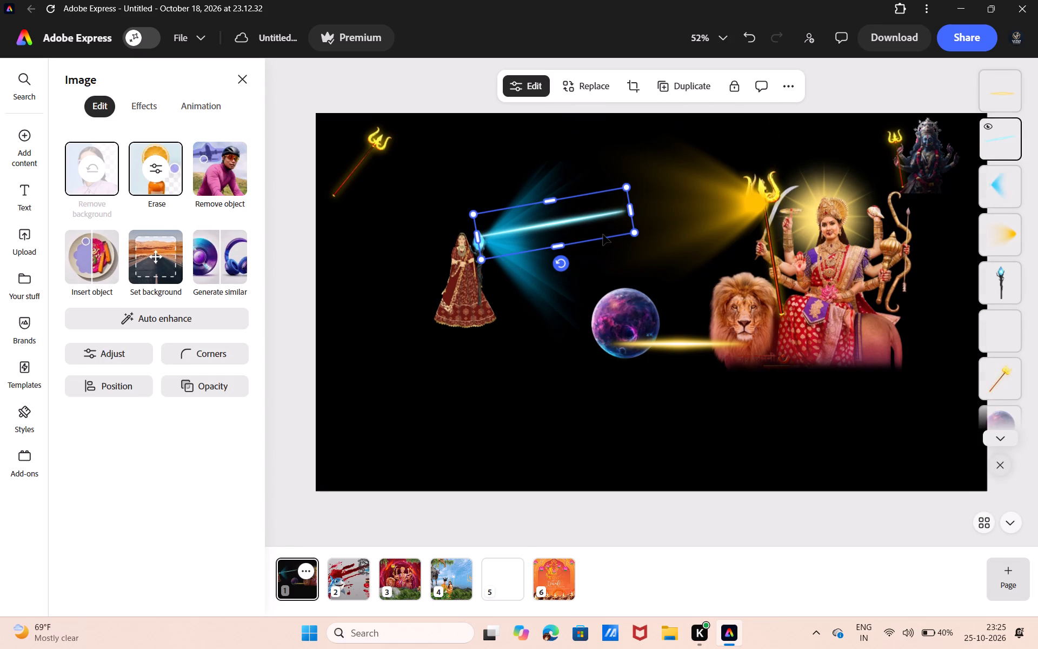
click(603, 235)
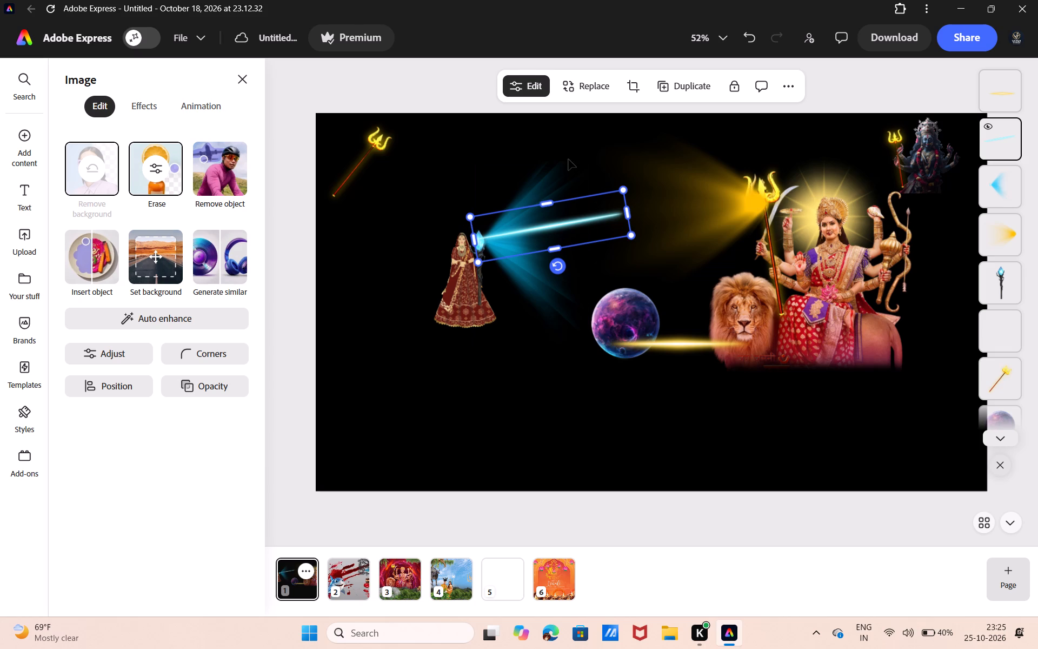
Delete the blue light fan at the staff and the yellow spotlight at the goddess's trident.
drag(568, 159, 568, 173)
click(568, 173)
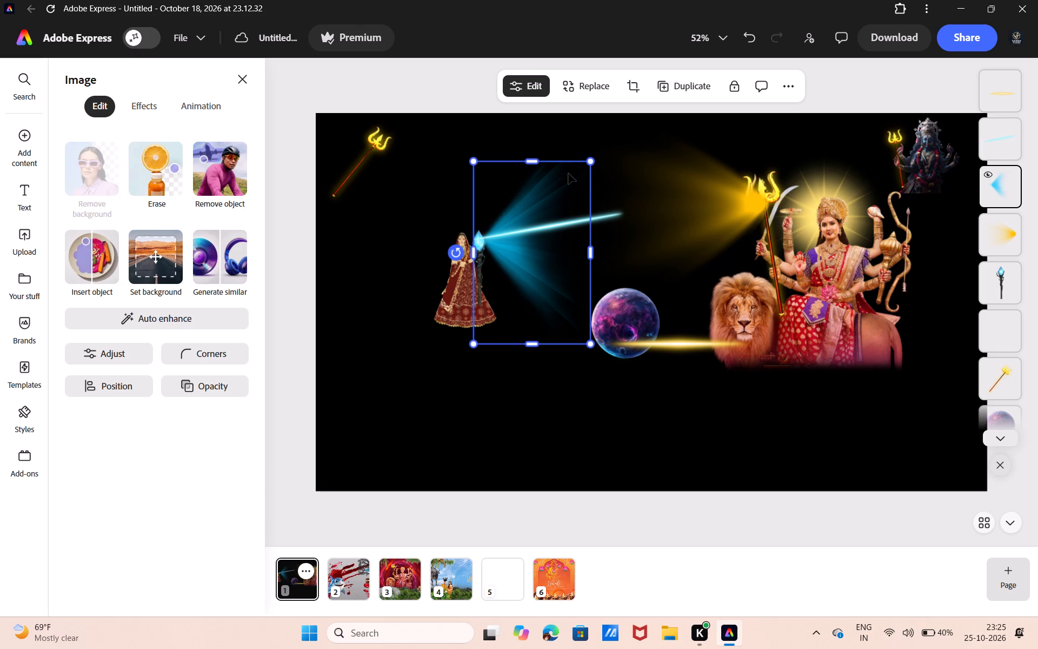
key(BackSpace)
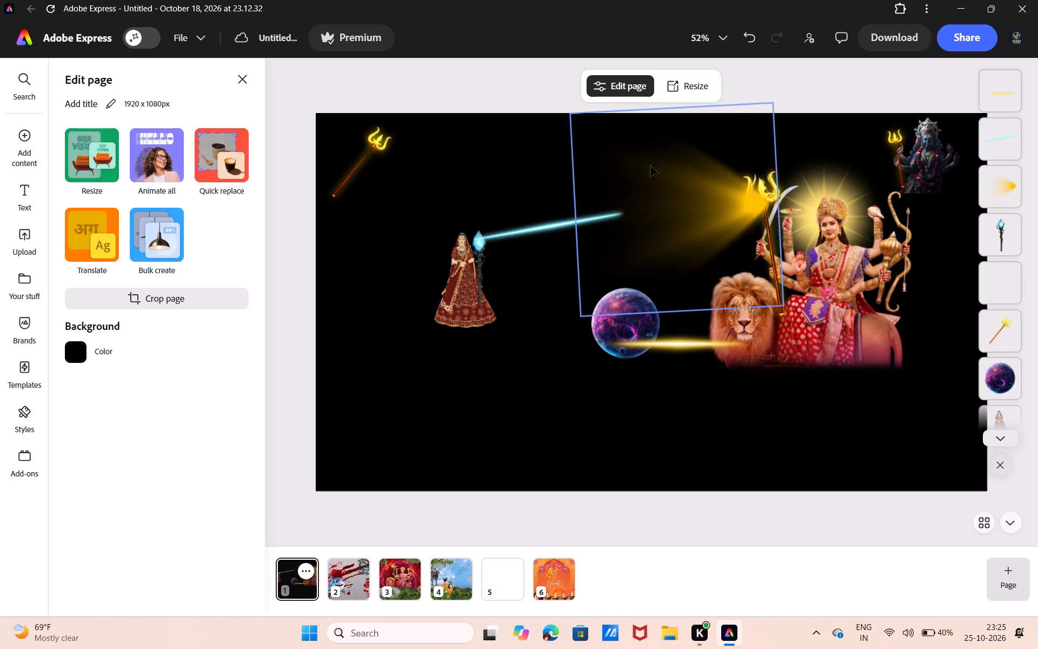
click(689, 166)
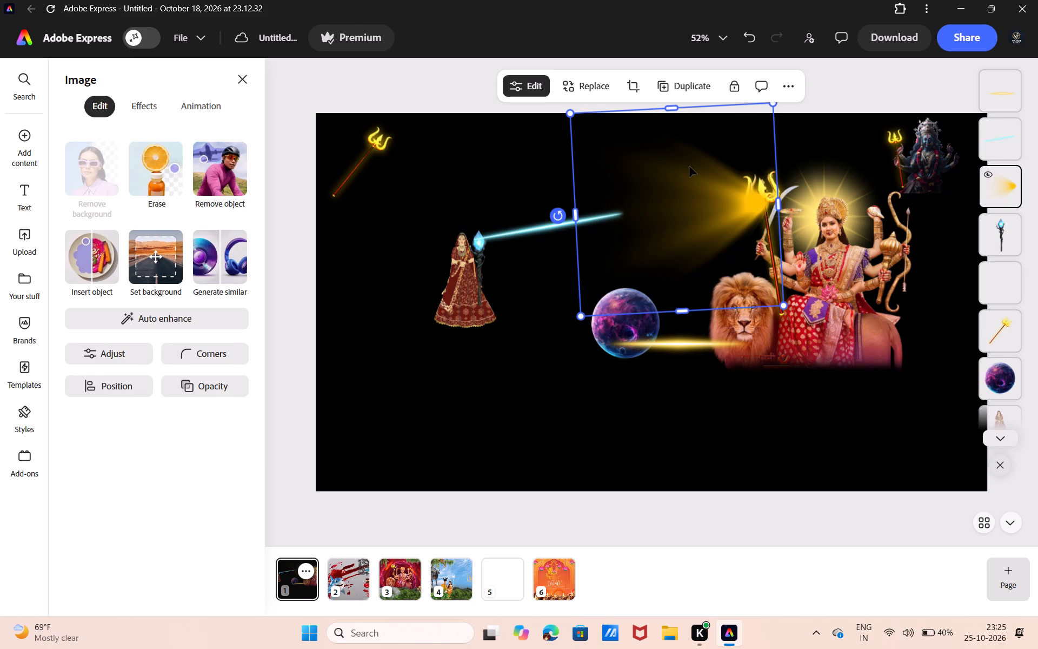
key(BackSpace)
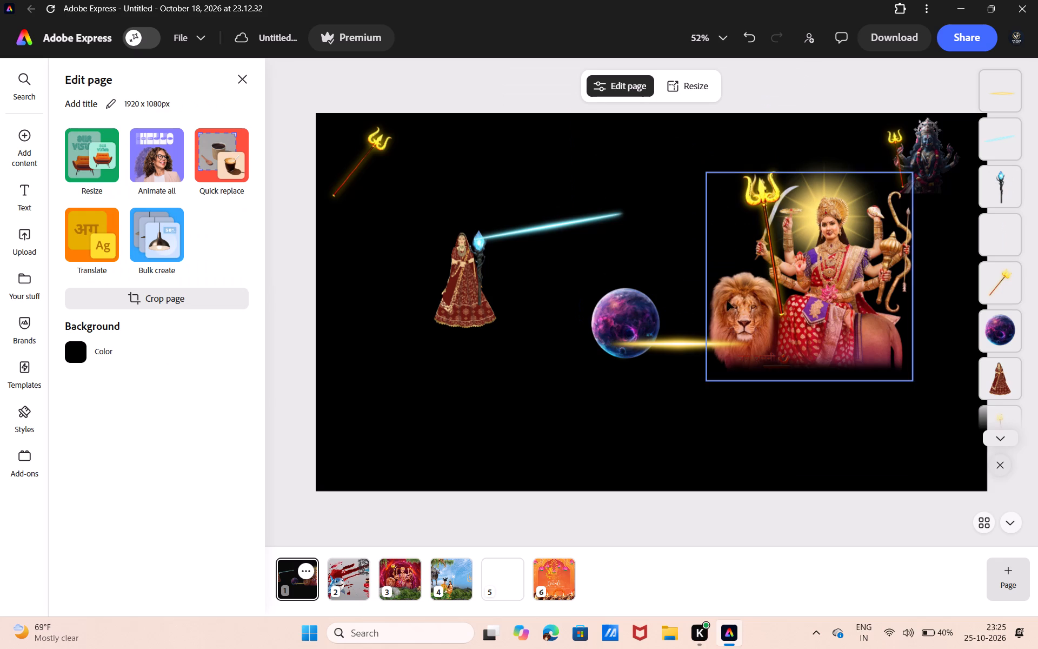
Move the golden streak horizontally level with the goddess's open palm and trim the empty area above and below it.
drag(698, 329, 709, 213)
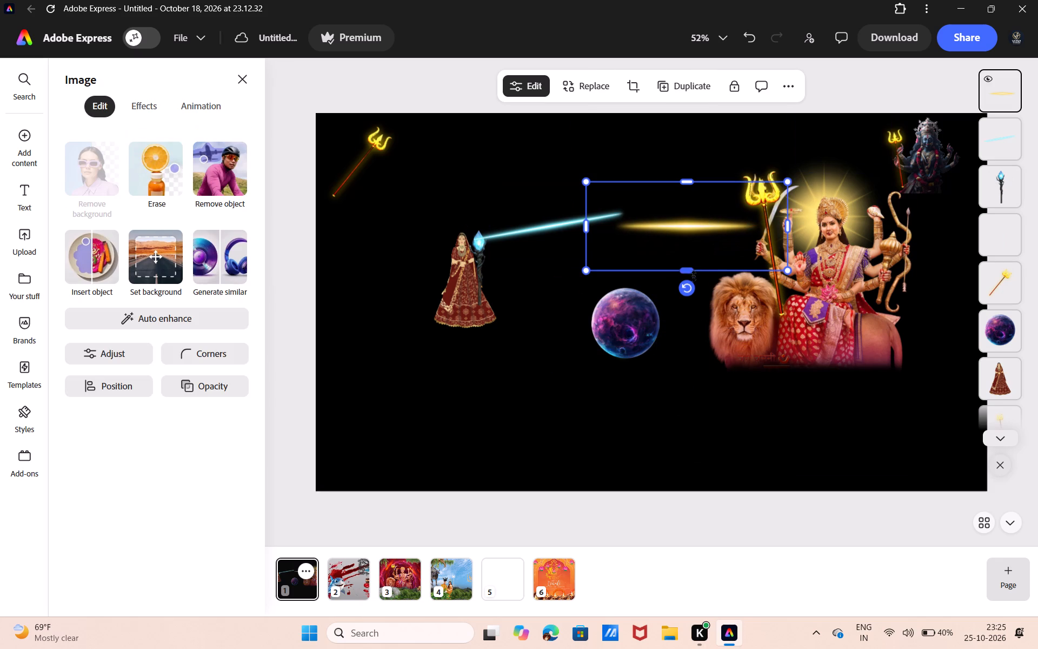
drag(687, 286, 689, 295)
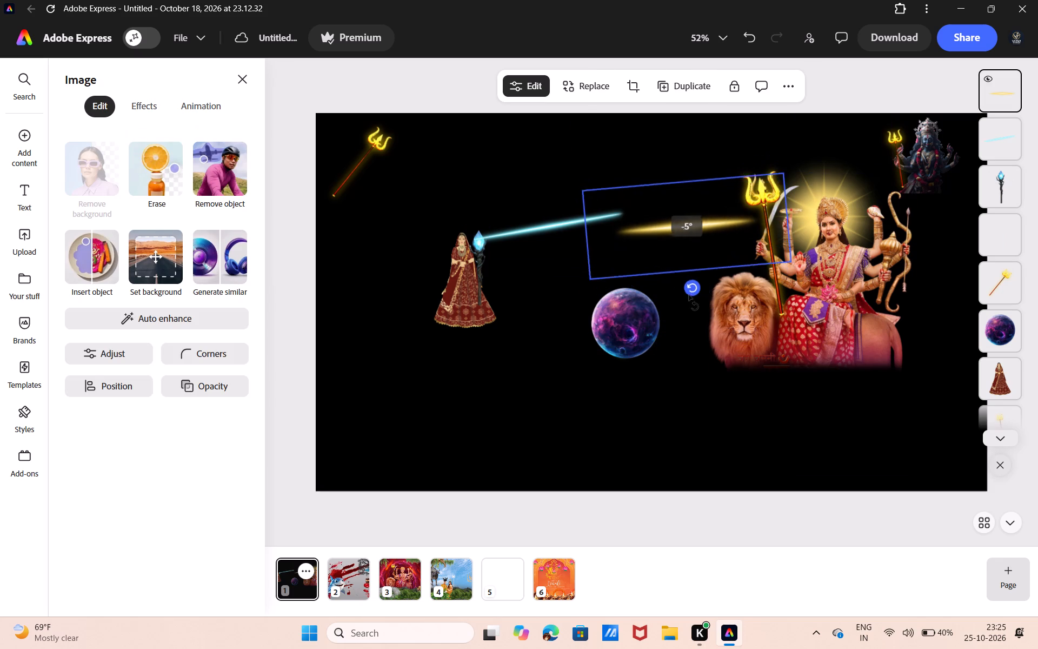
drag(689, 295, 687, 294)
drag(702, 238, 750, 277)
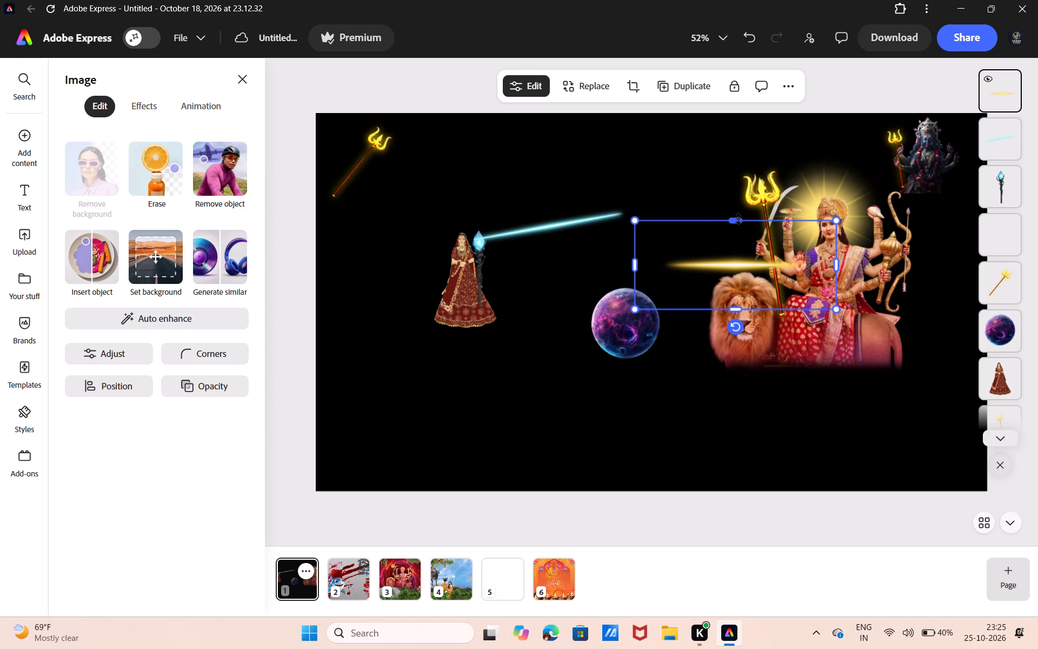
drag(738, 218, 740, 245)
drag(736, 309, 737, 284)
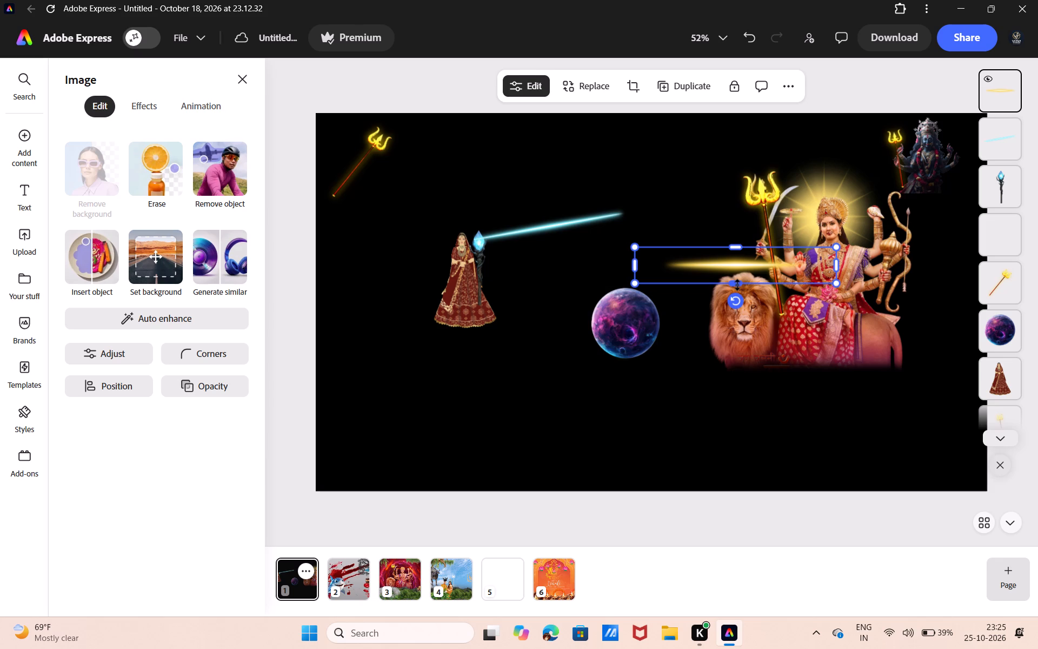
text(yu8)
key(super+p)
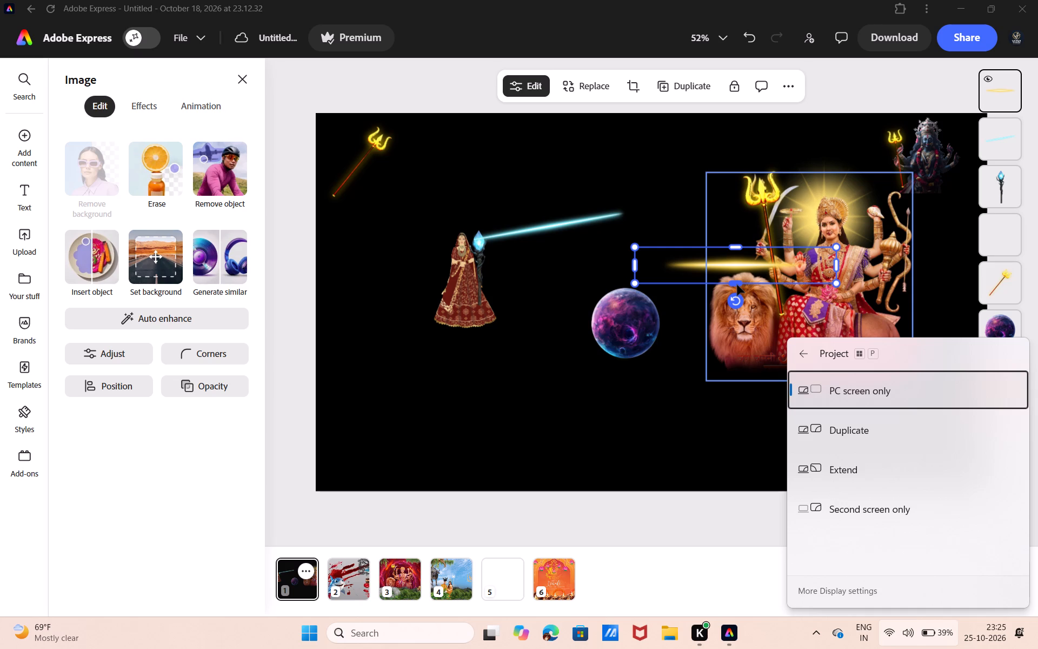
Rotate the cyan beam to slope slightly downward from the staff's crystal and lengthen it toward the goddess's open palm.
click(617, 204)
drag(560, 264, 553, 274)
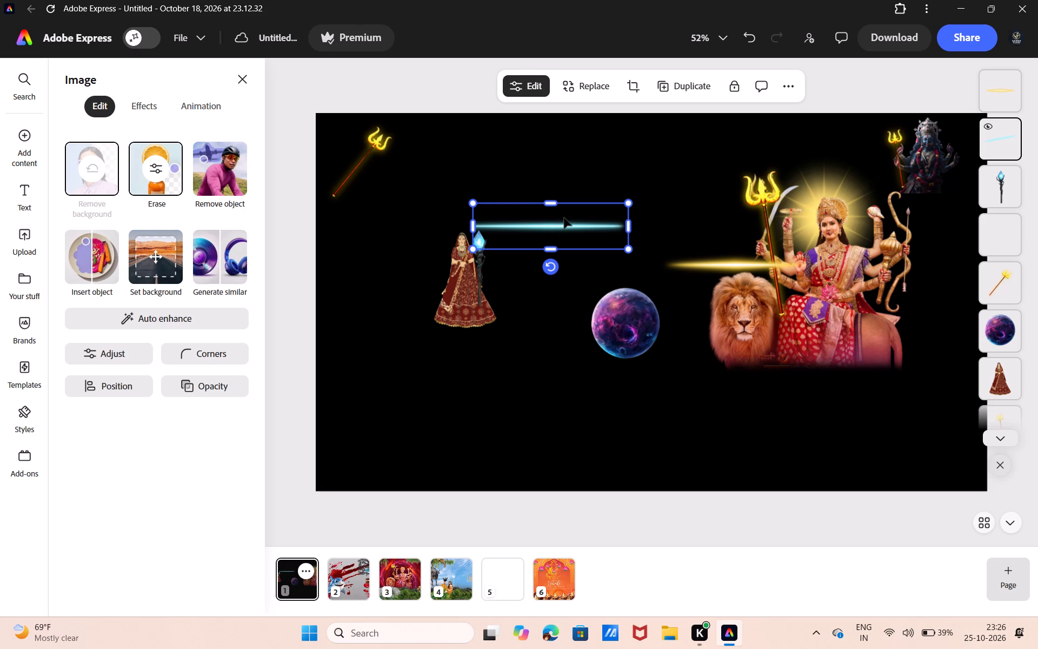
drag(564, 217, 570, 233)
drag(560, 282, 556, 287)
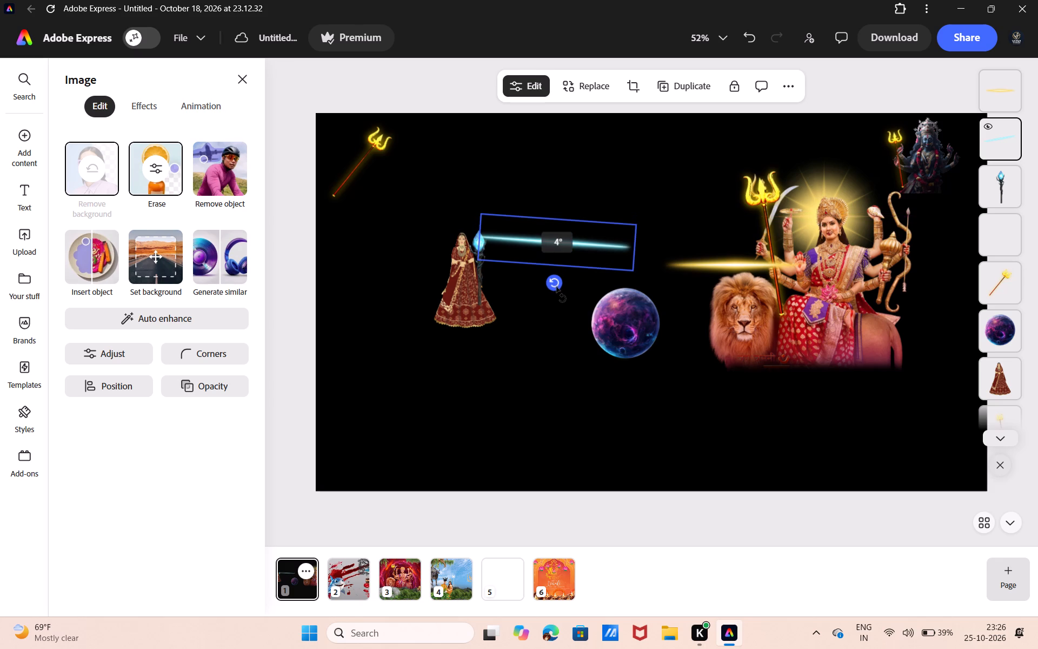
drag(556, 287, 556, 287)
drag(582, 260, 580, 268)
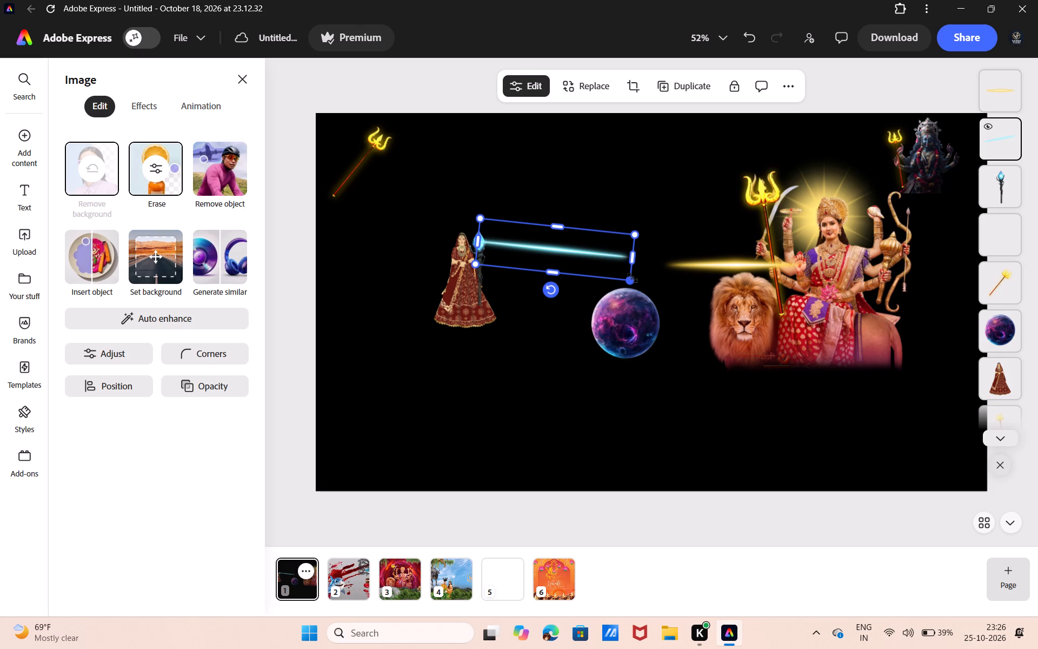
drag(630, 276, 637, 276)
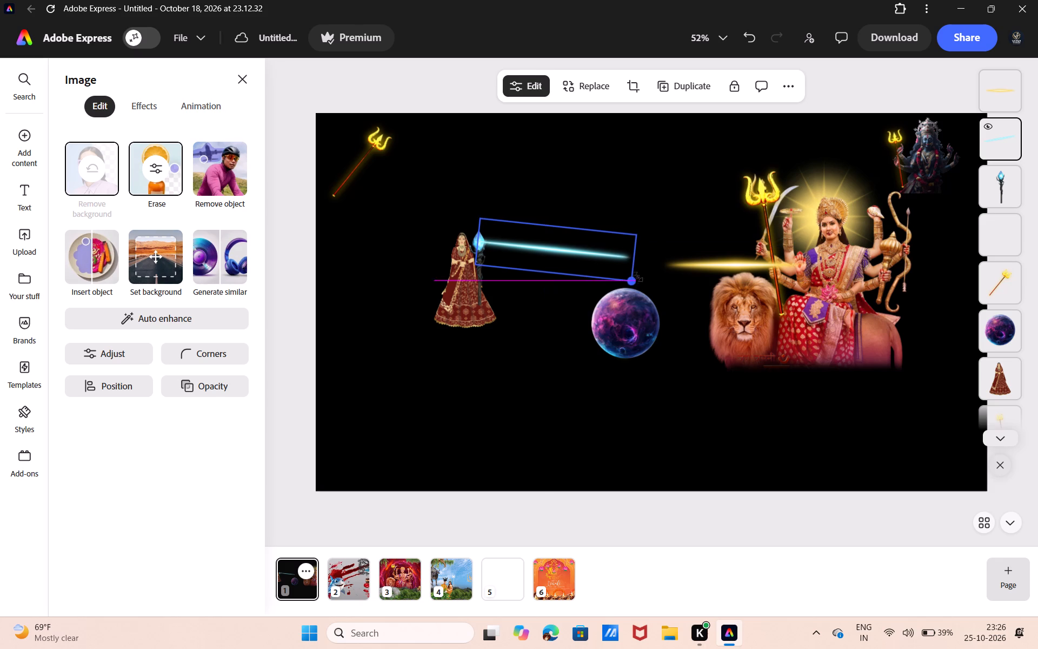
drag(637, 276, 655, 279)
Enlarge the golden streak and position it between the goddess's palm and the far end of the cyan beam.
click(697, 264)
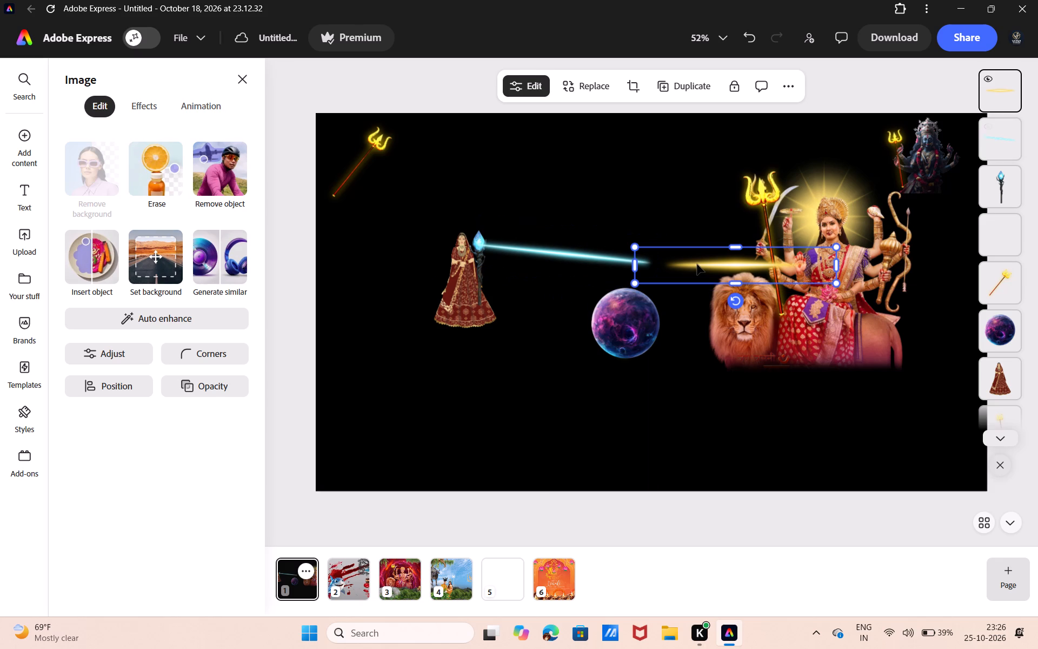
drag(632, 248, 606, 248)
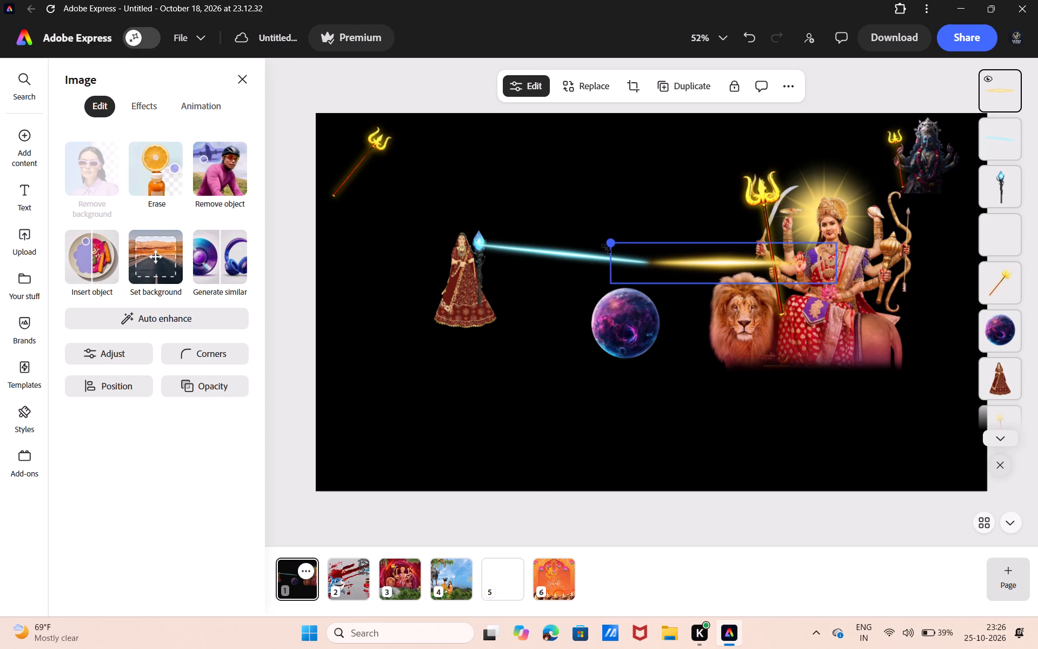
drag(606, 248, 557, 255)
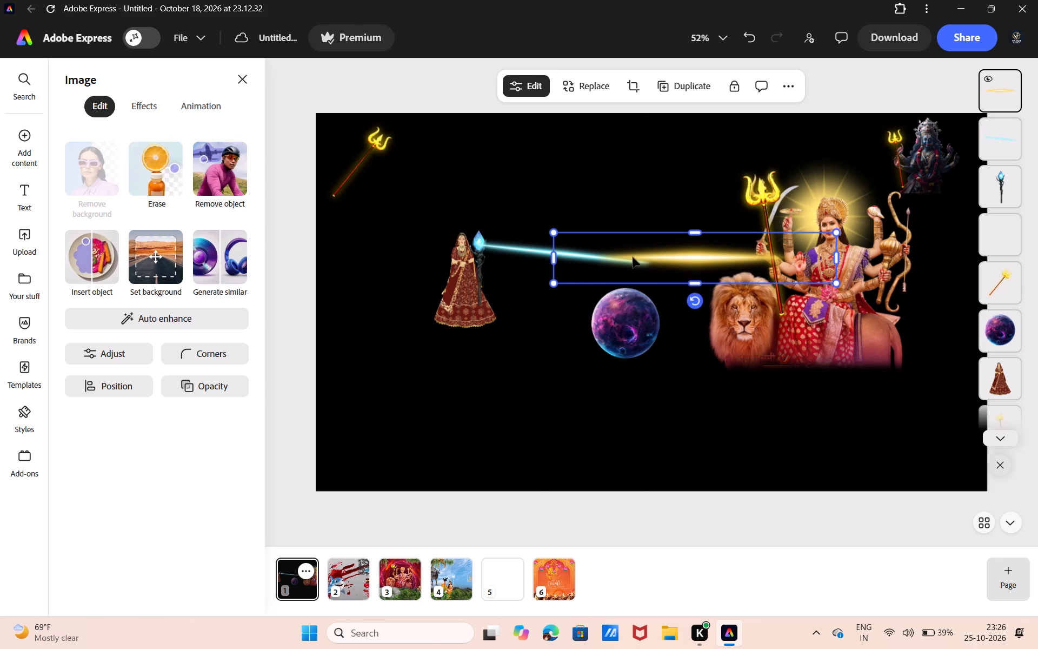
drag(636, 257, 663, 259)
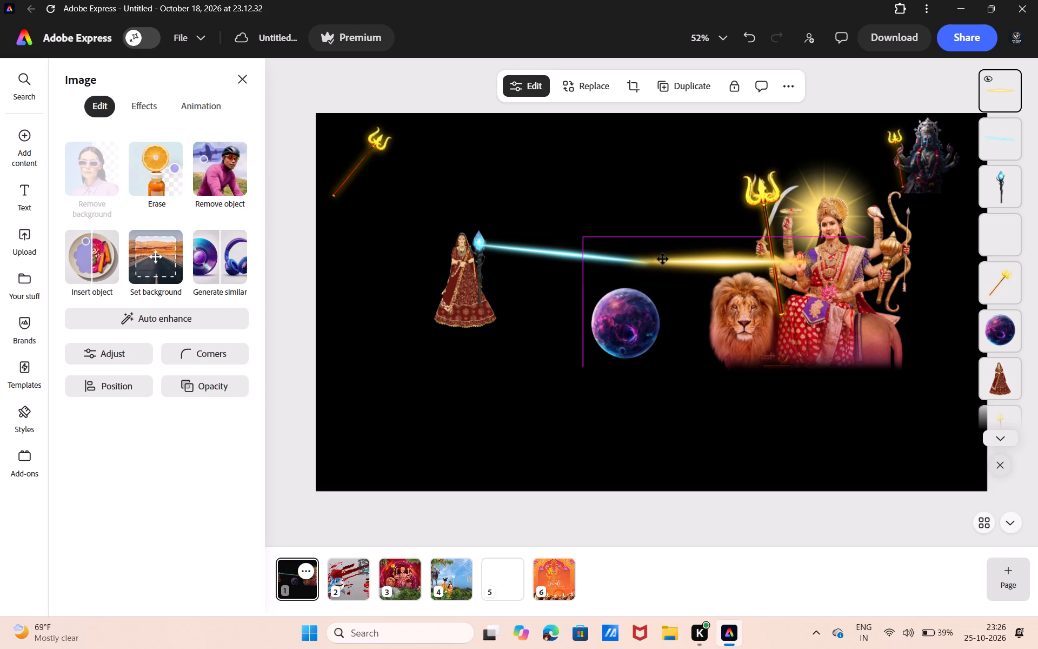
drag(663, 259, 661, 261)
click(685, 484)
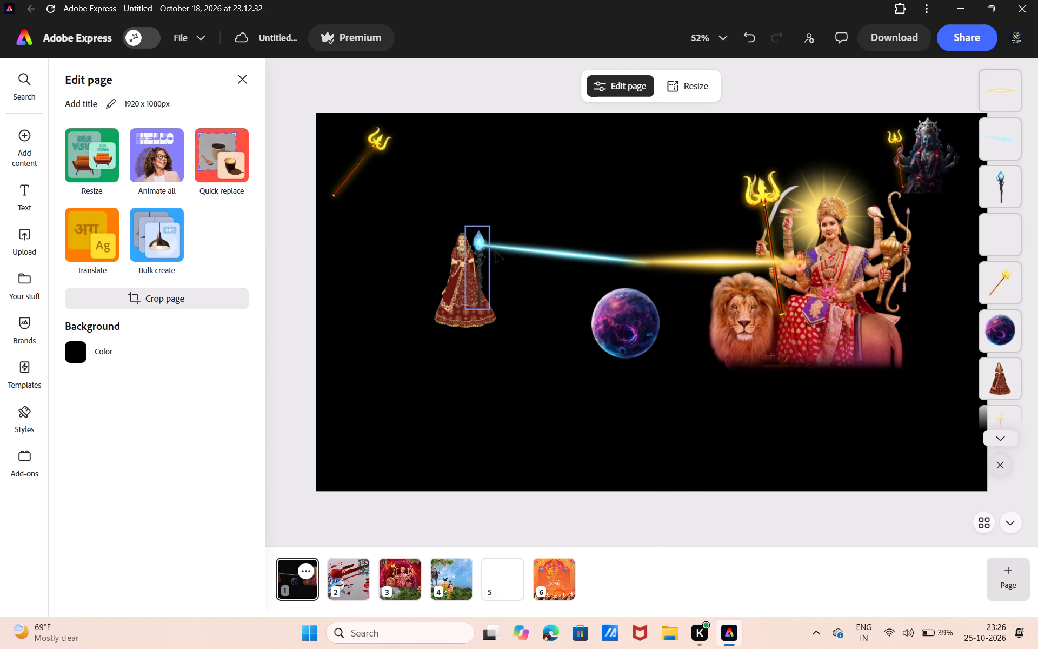
Delete the golden streak between the cyan beam and the goddess's palm.
click(522, 260)
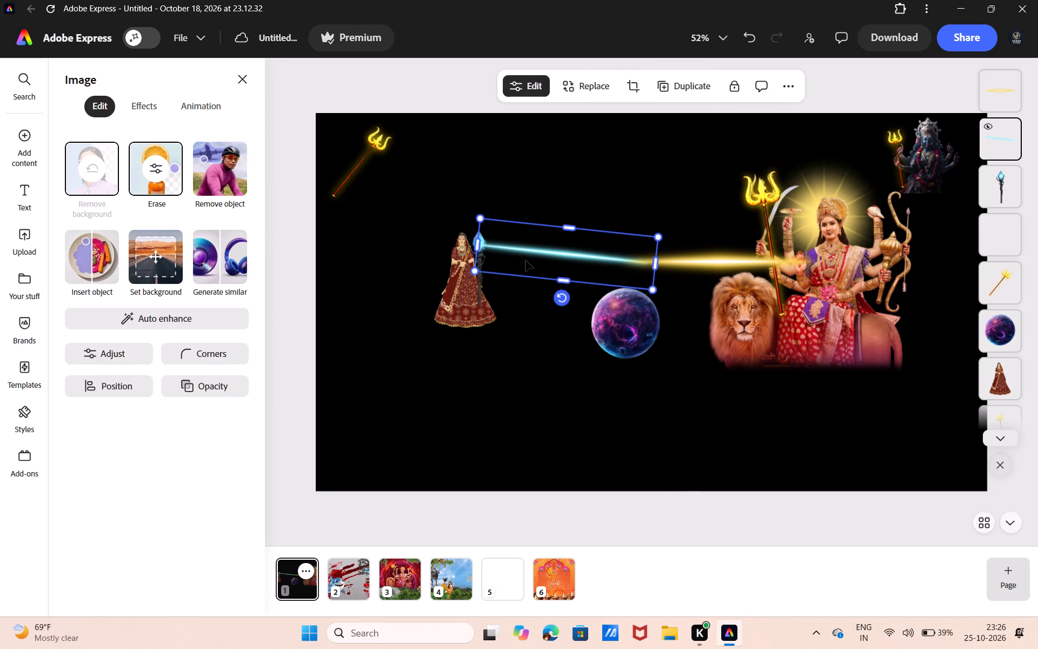
click(686, 248)
key(BackSpace)
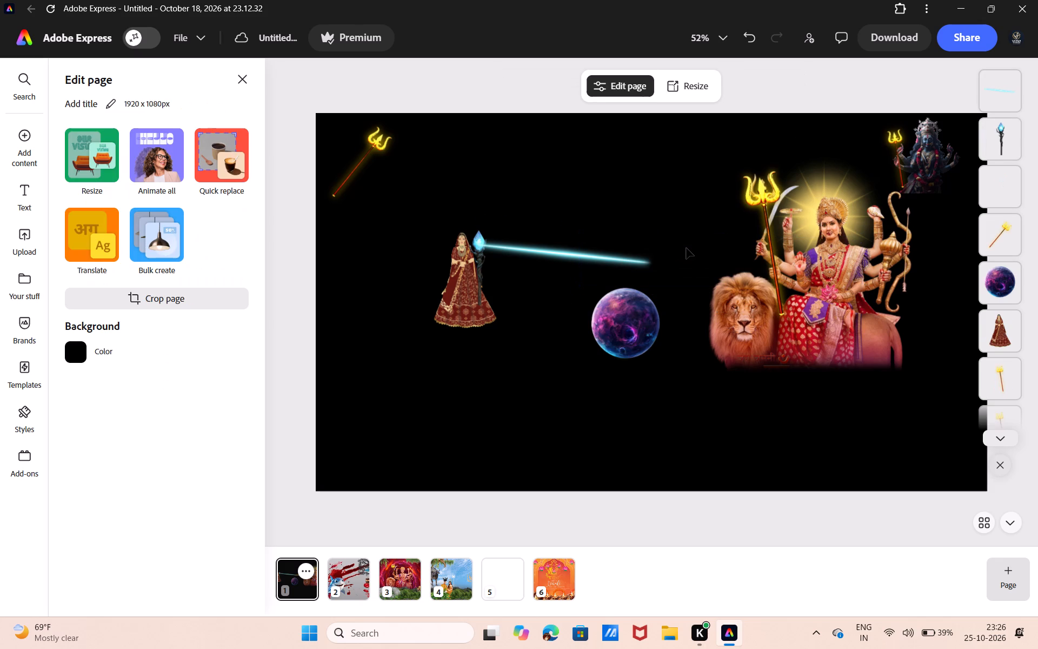
Duplicate the cyan beam, rotate the copy about half a turn until horizontal, and place it between the first beam's end and the goddess's palm.
click(644, 270)
click(682, 84)
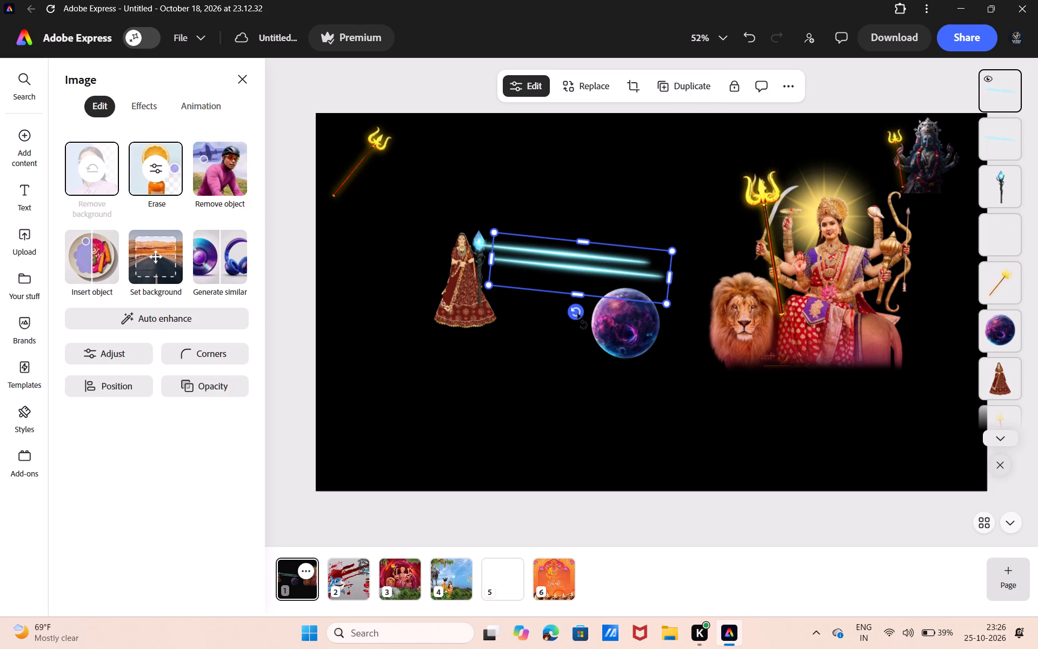
drag(577, 313, 577, 182)
drag(585, 259, 652, 248)
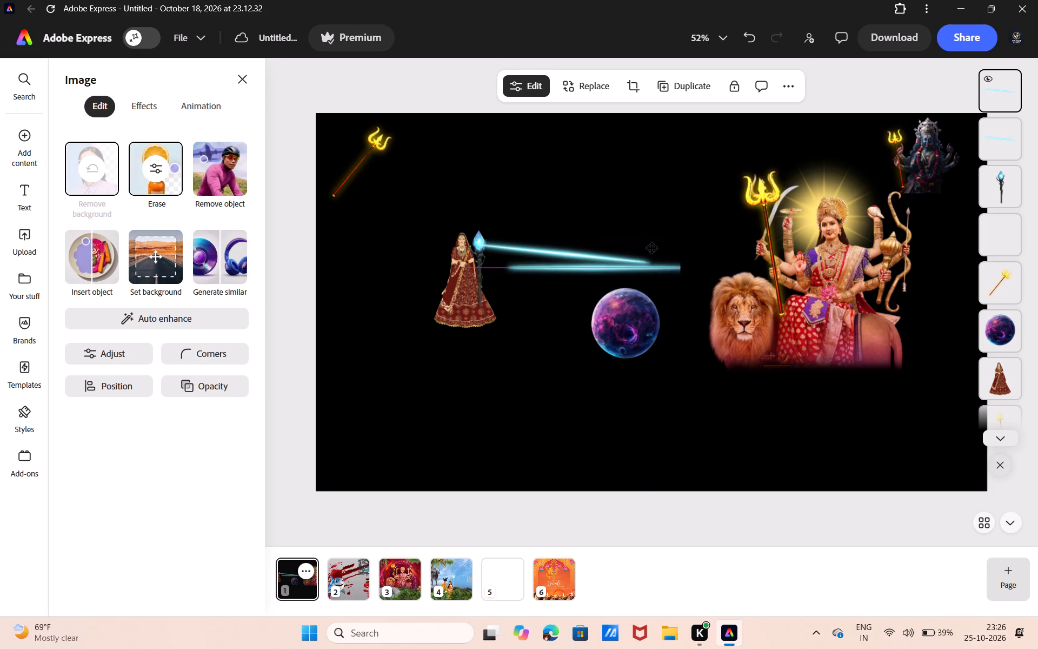
drag(652, 248, 718, 257)
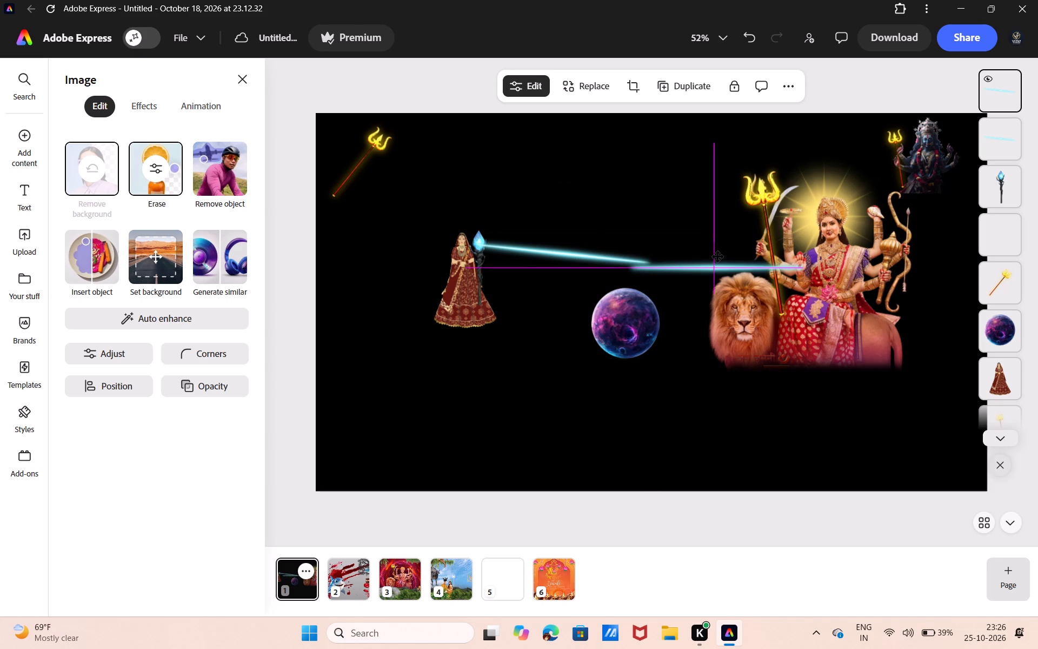
drag(718, 257, 715, 255)
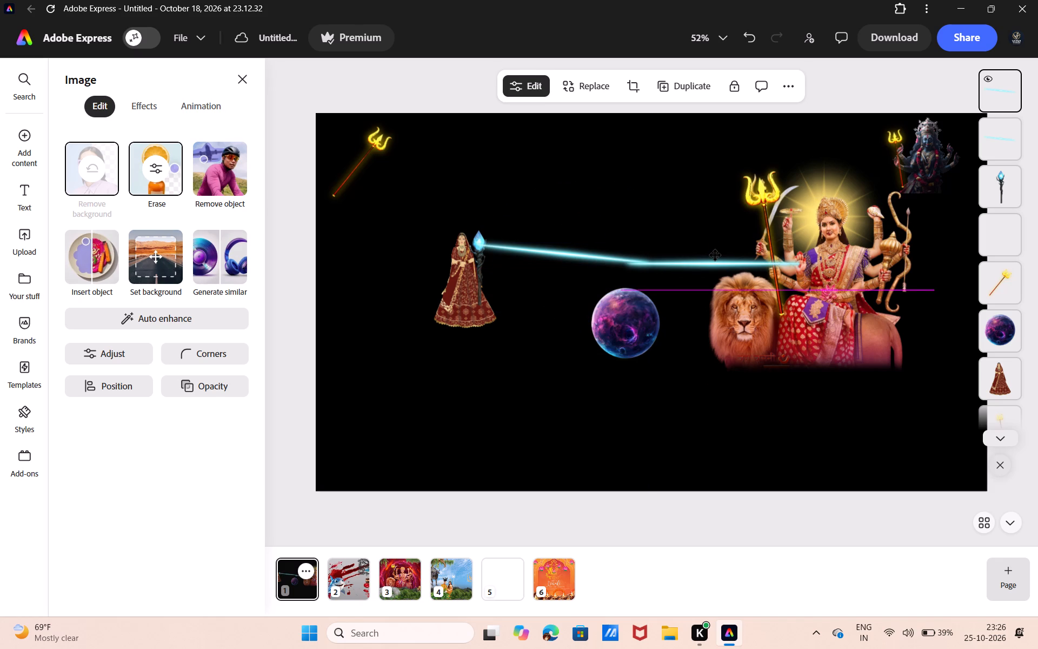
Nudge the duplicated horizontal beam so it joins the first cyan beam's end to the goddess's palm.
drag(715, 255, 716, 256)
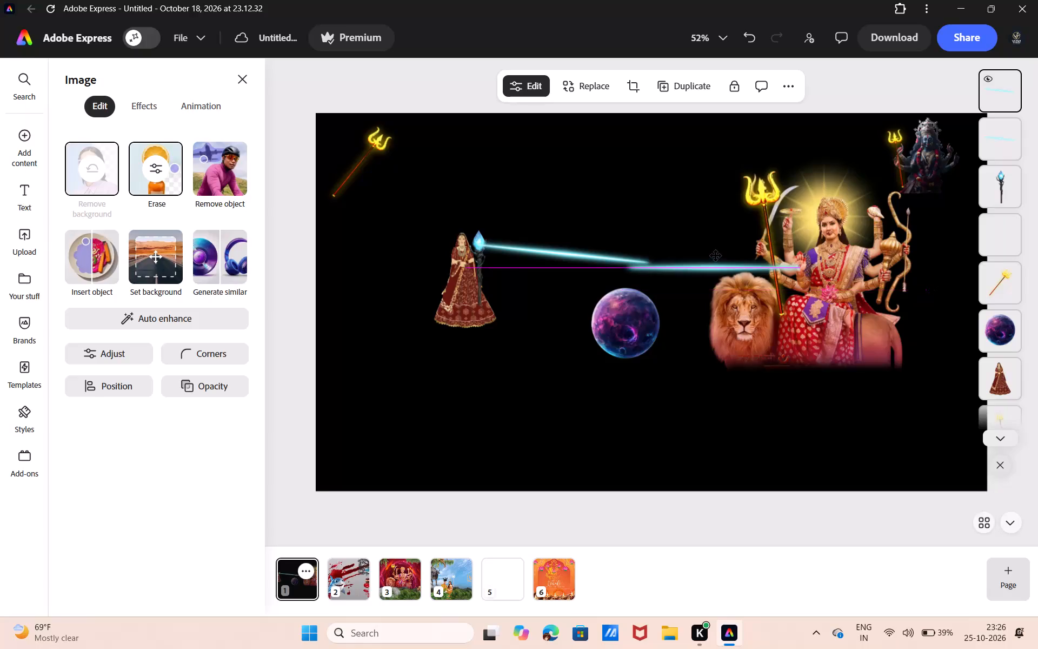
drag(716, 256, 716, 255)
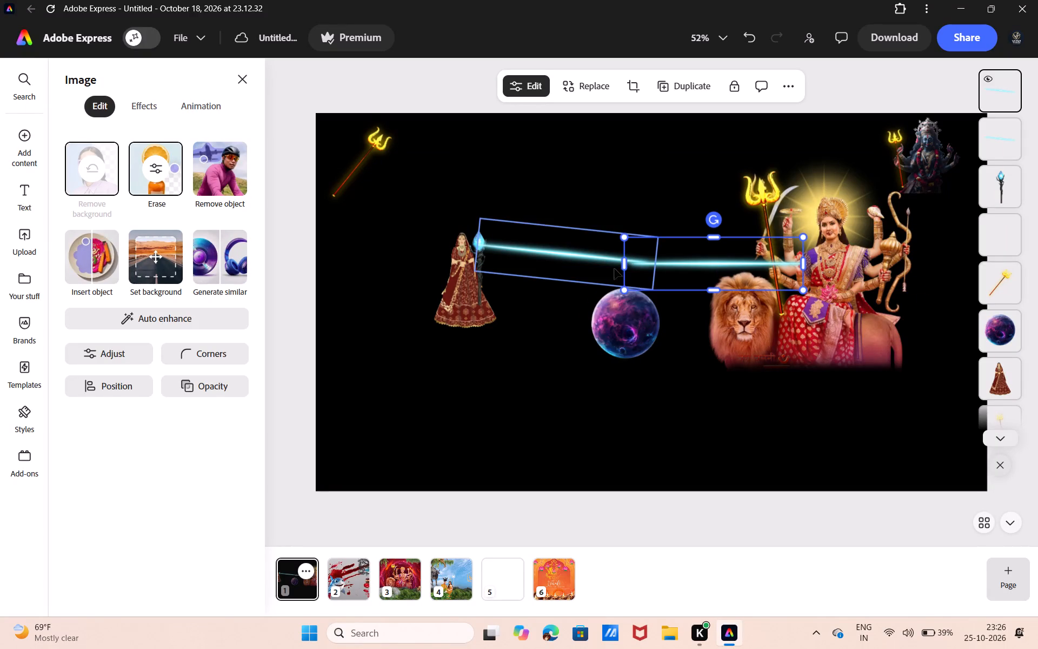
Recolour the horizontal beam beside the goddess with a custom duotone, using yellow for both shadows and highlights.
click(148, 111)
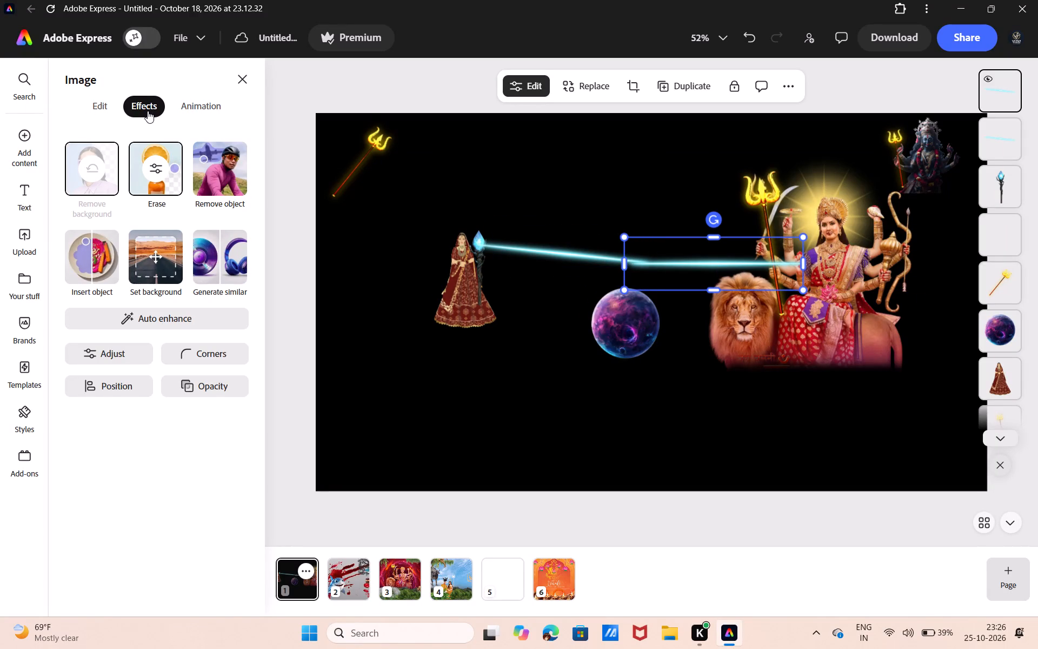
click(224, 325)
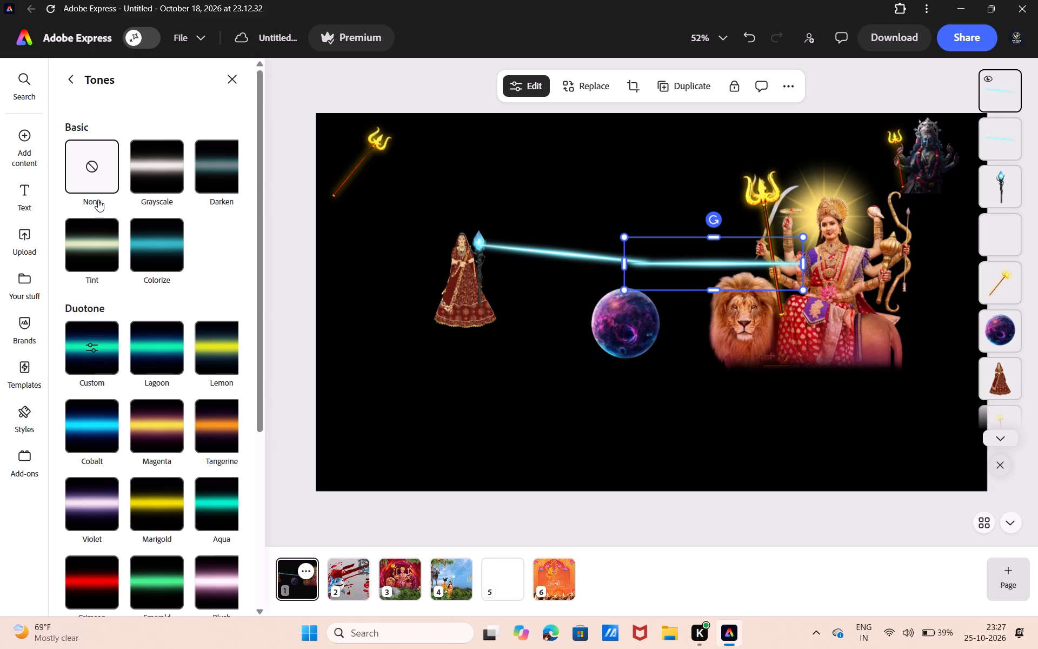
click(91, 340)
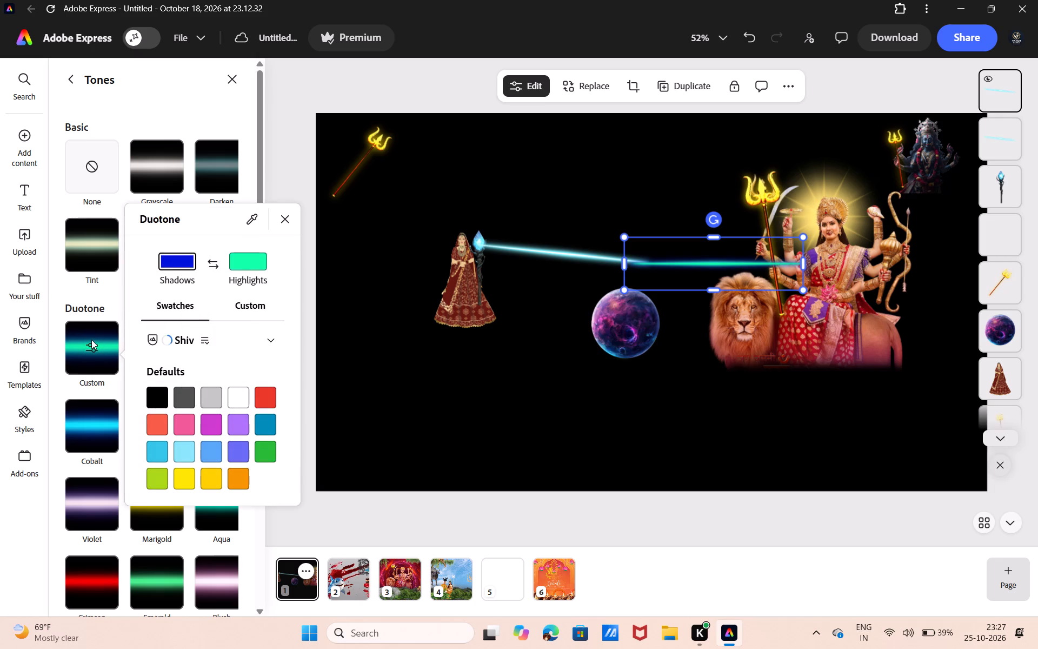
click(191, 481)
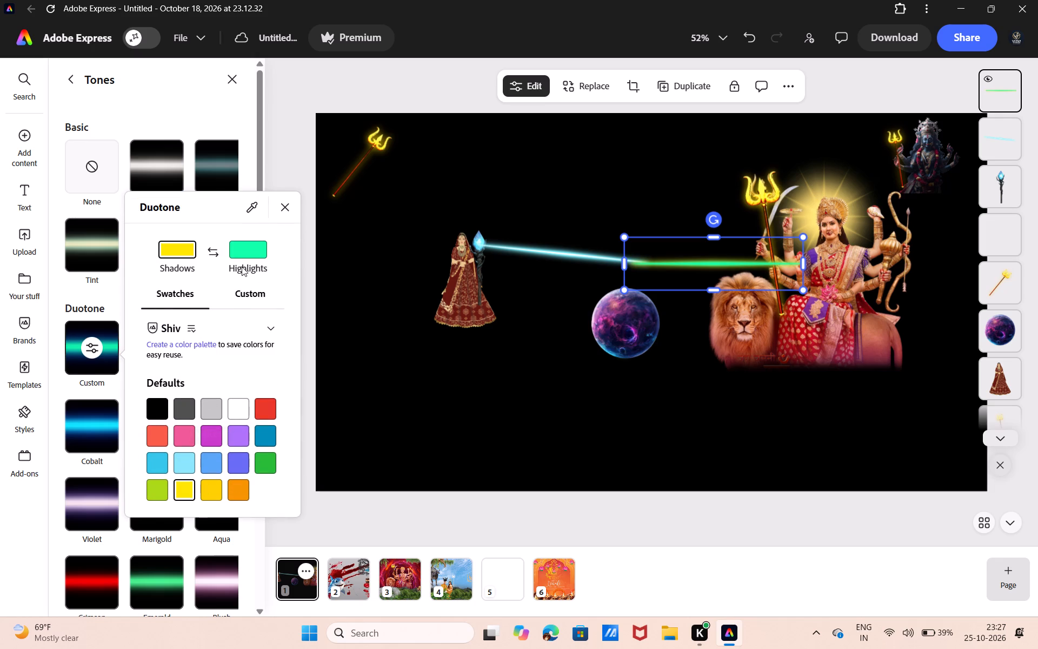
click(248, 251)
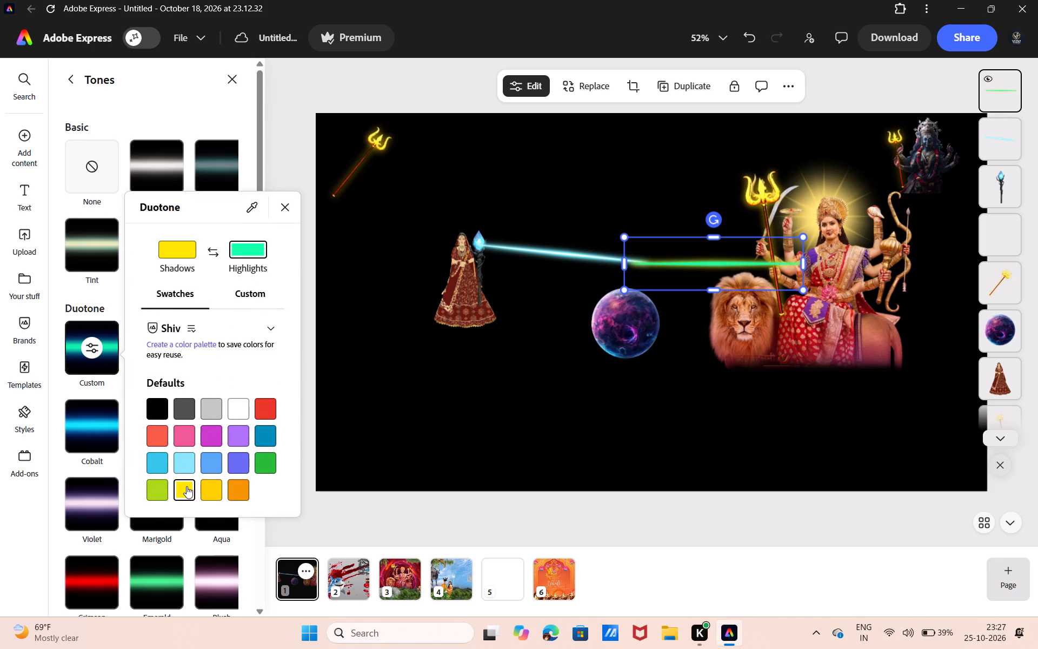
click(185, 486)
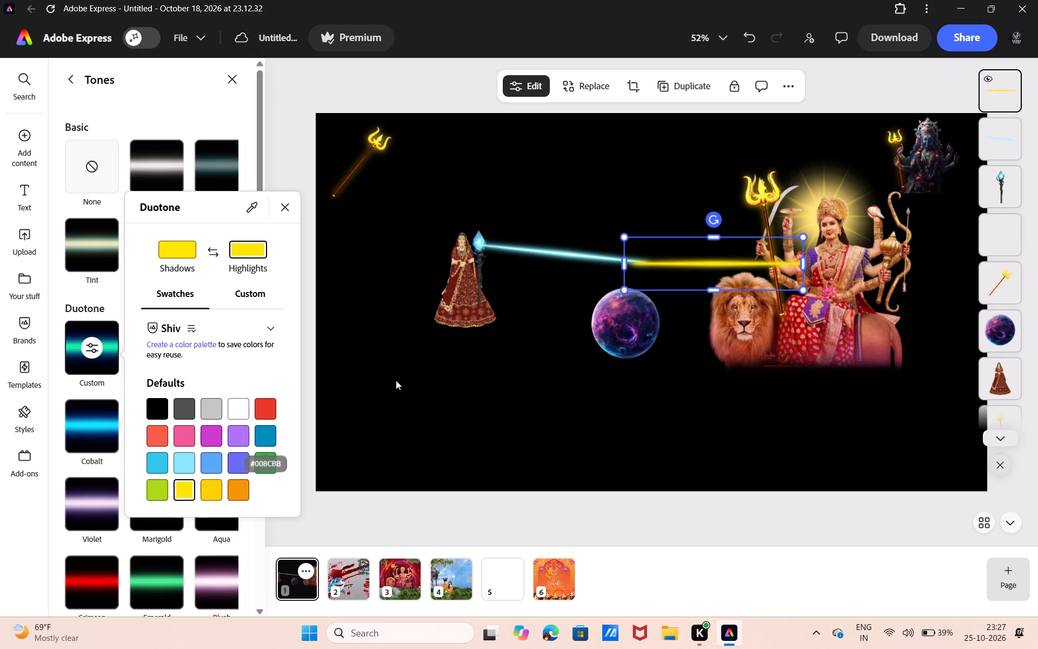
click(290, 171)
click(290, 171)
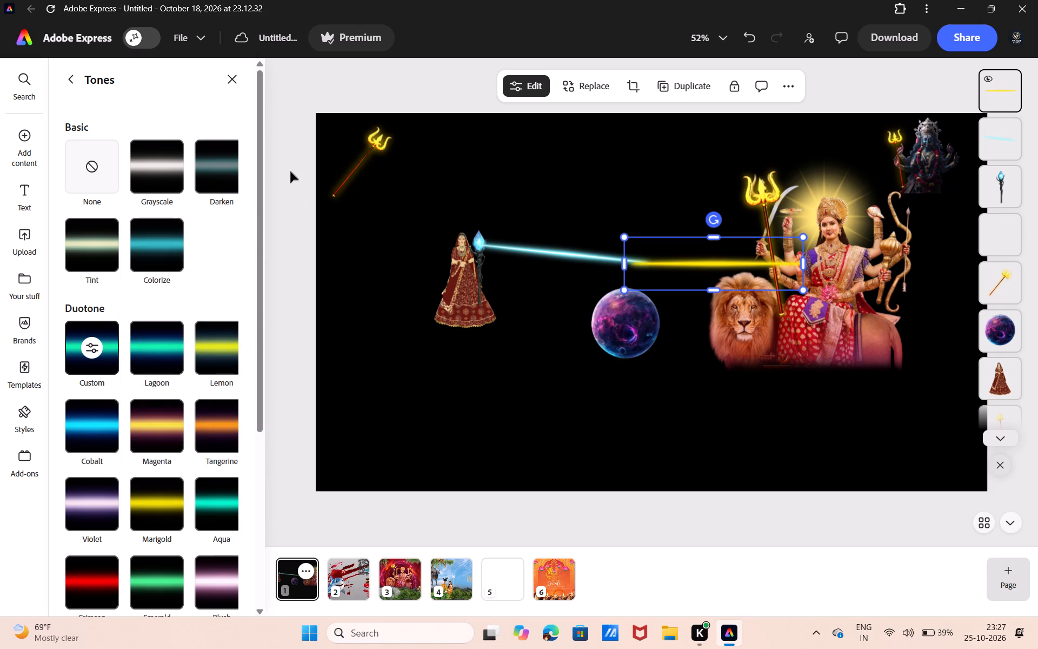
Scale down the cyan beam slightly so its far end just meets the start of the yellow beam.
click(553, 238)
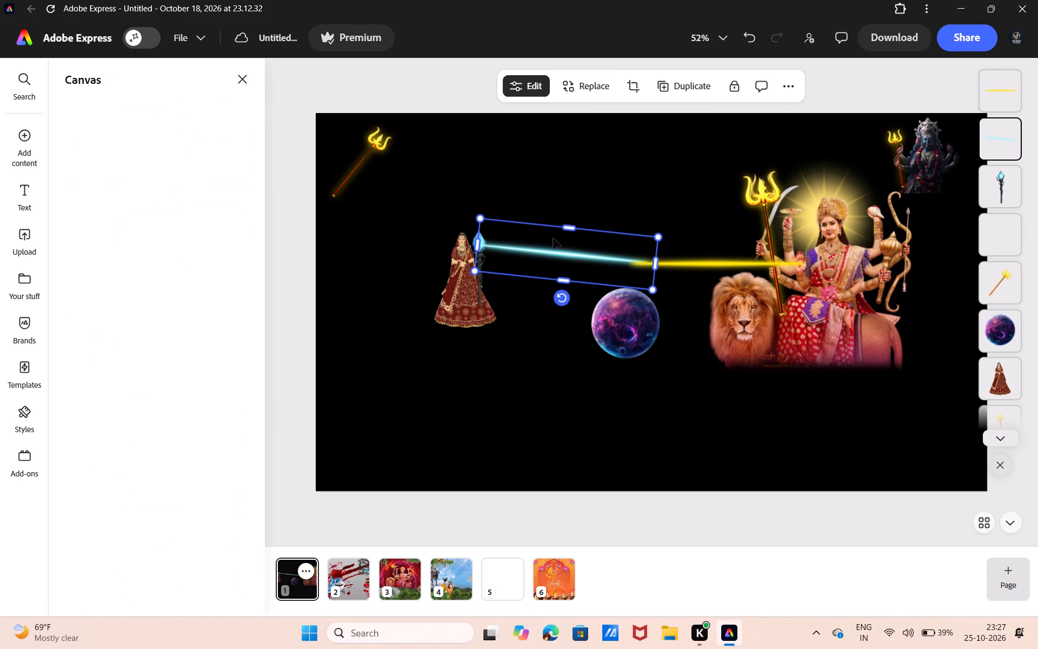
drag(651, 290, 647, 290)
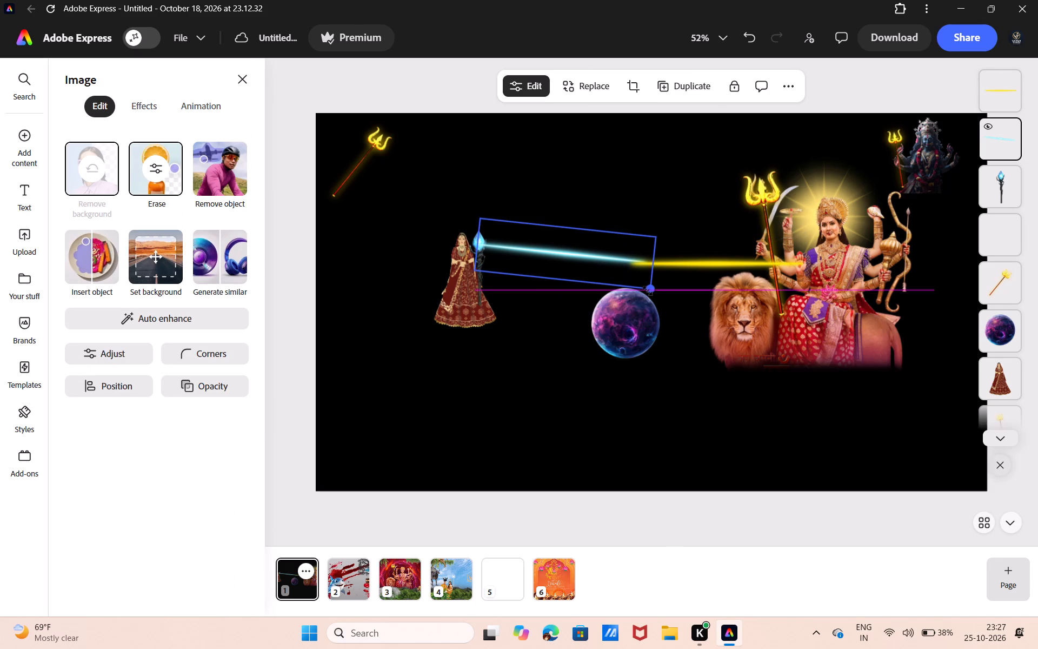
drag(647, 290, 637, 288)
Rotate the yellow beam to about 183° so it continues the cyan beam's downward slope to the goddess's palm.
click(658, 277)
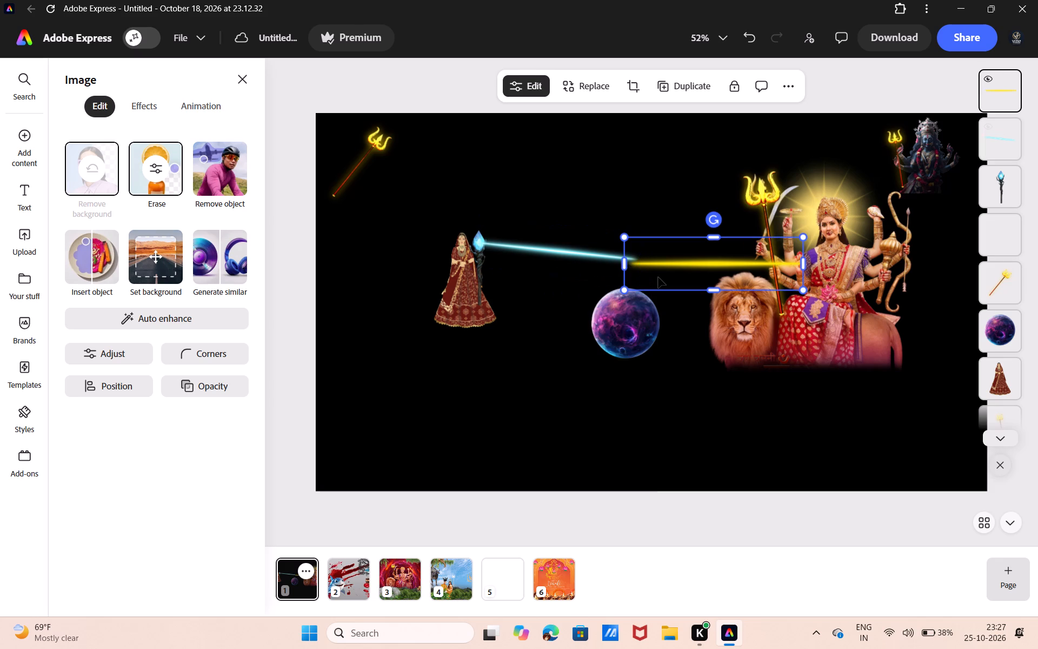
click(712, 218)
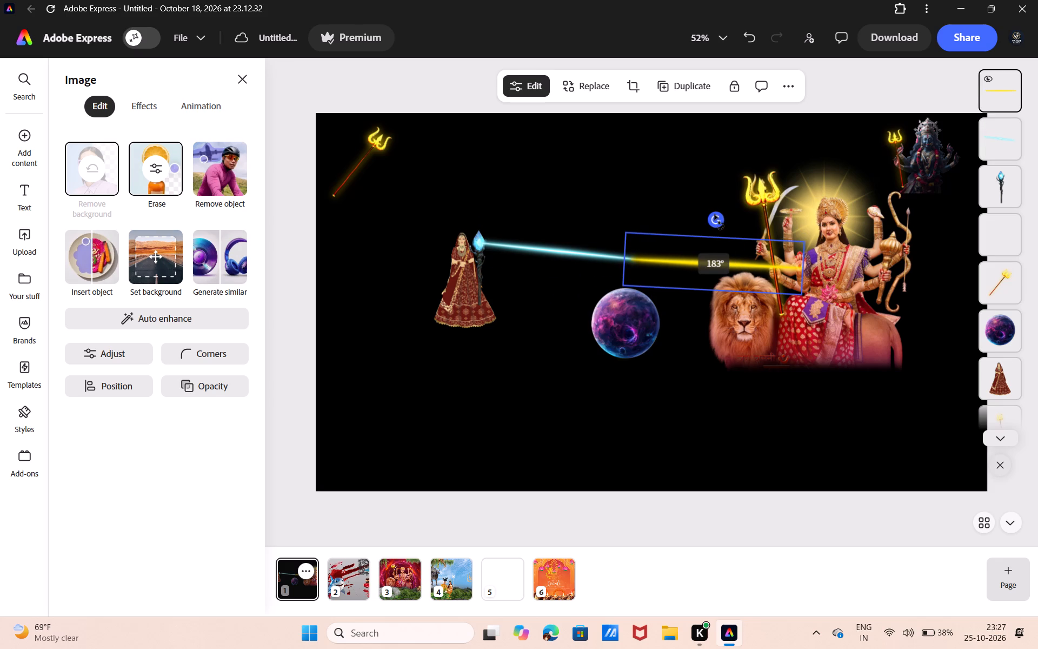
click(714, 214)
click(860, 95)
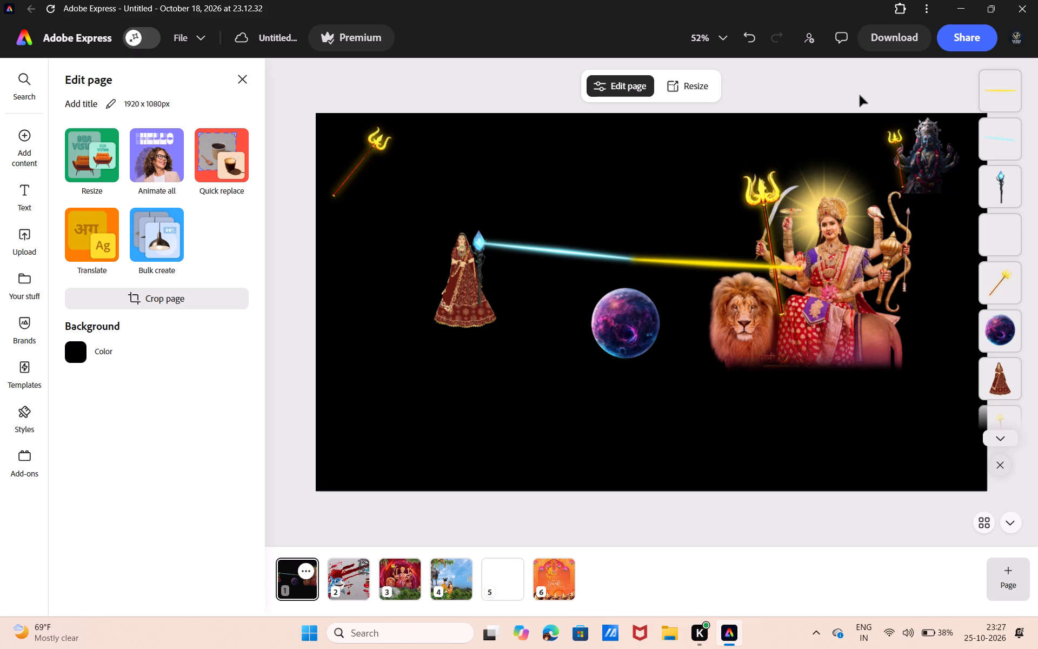
Delete the cyan beam coming from the woman's staff.
click(578, 247)
key(BackSpace)
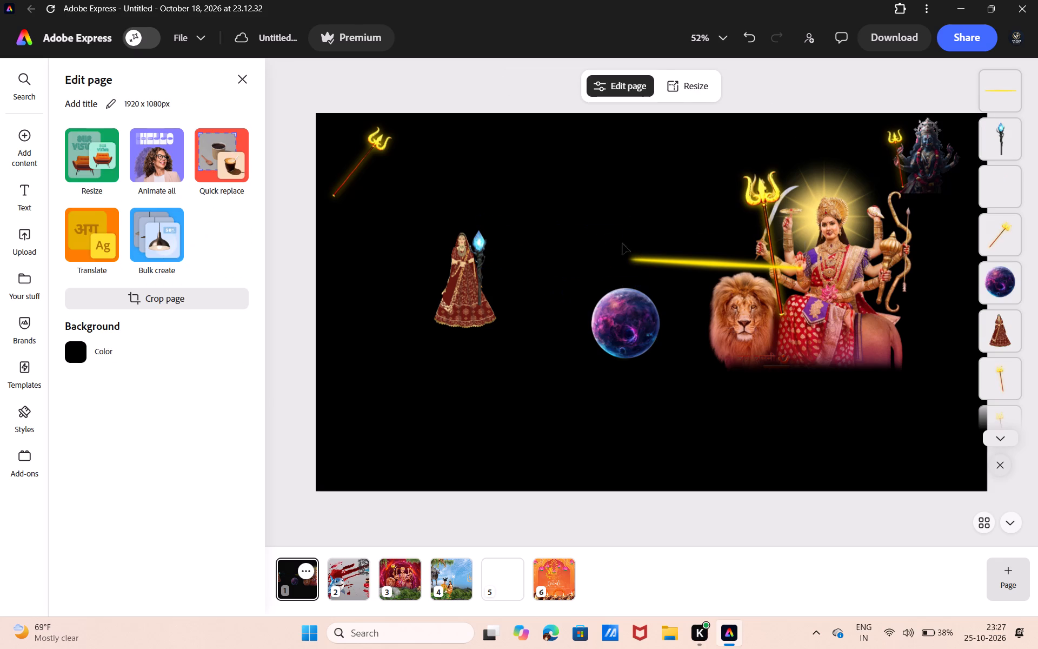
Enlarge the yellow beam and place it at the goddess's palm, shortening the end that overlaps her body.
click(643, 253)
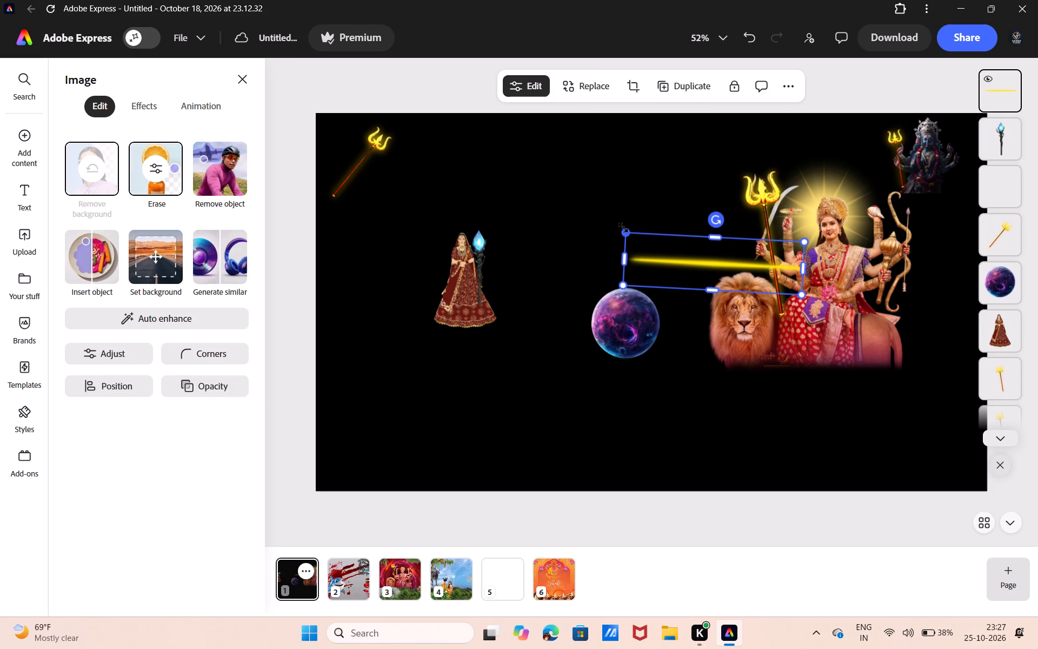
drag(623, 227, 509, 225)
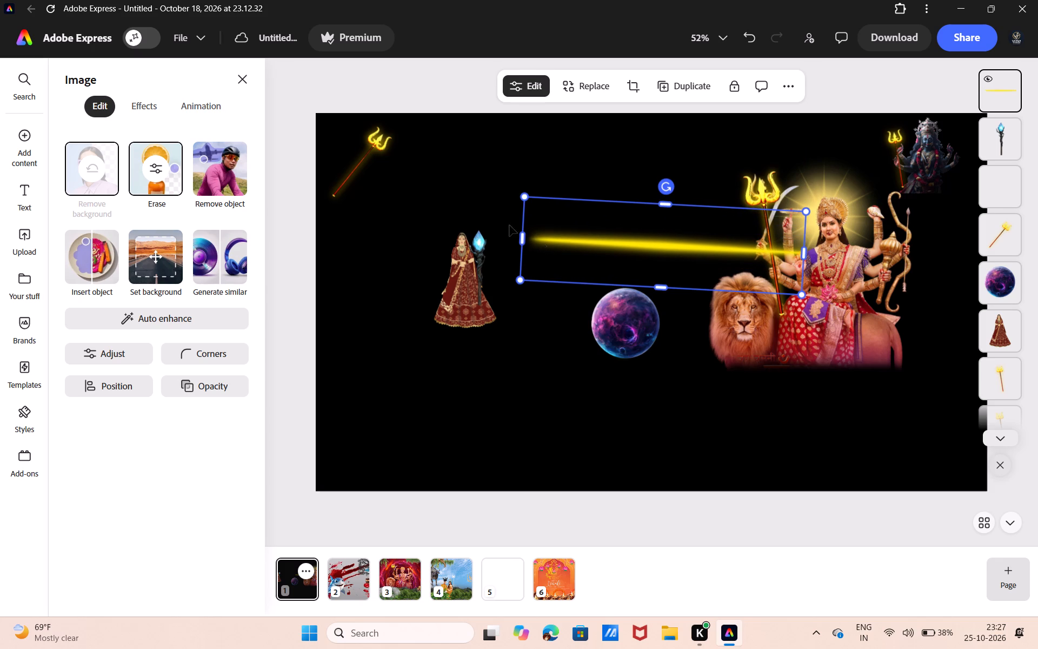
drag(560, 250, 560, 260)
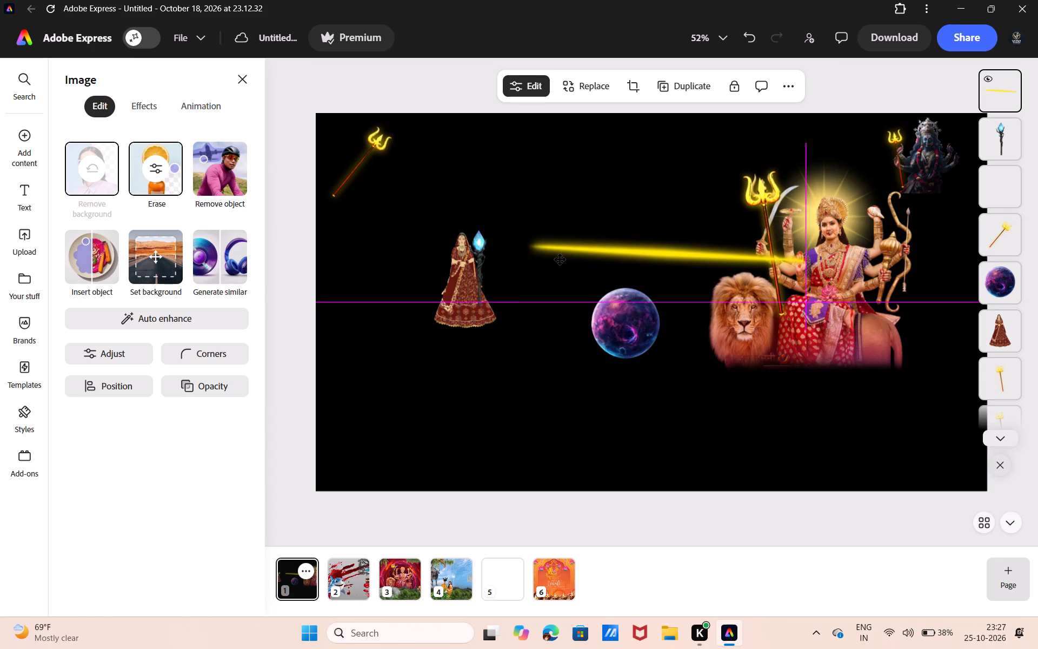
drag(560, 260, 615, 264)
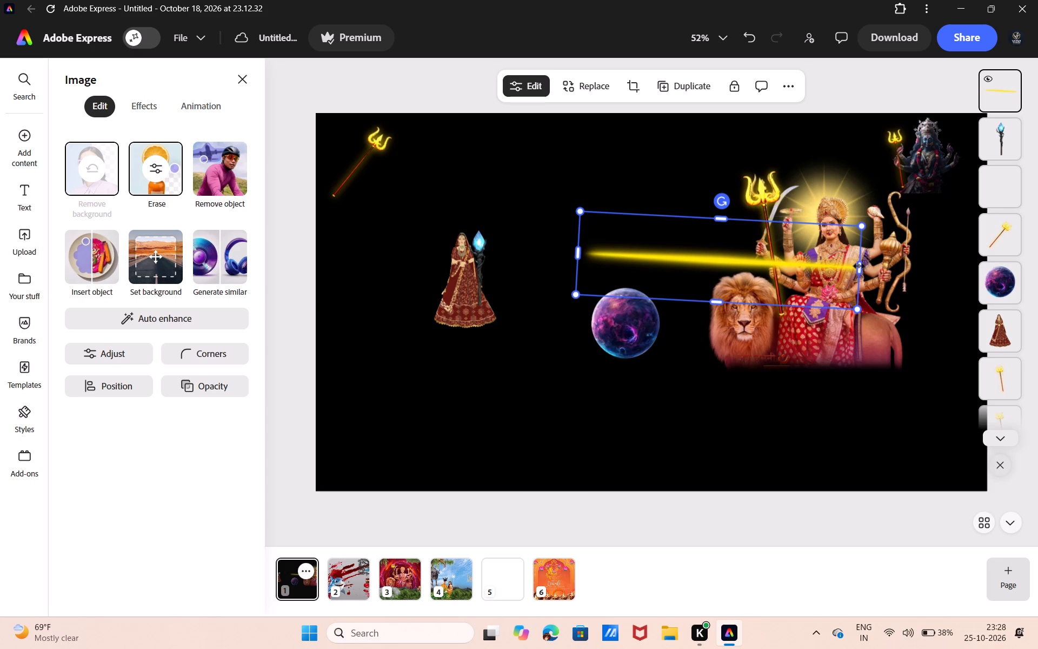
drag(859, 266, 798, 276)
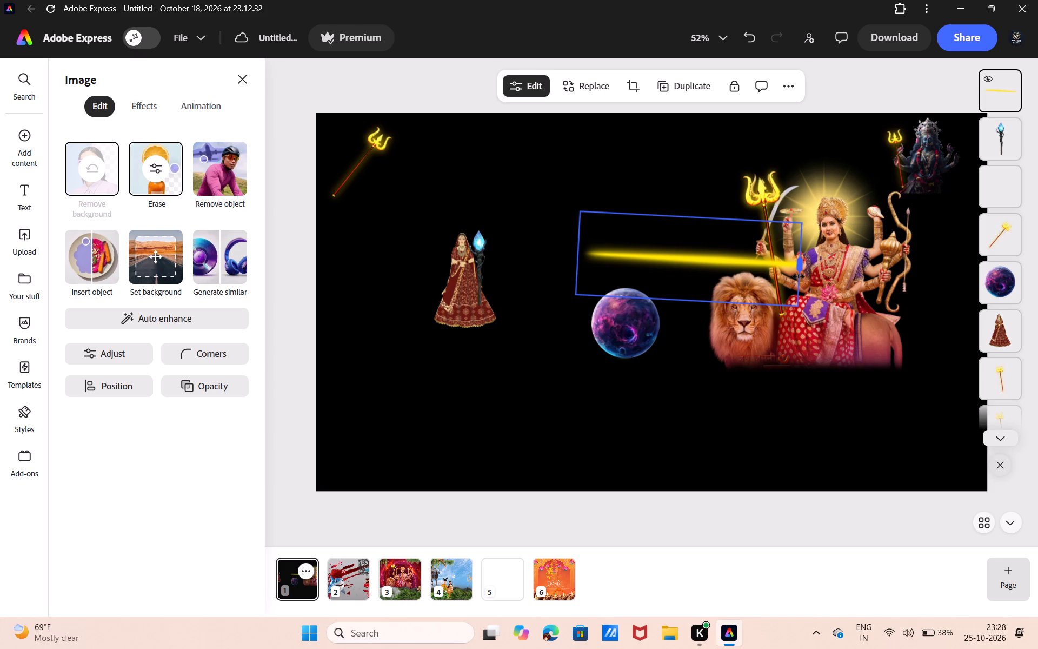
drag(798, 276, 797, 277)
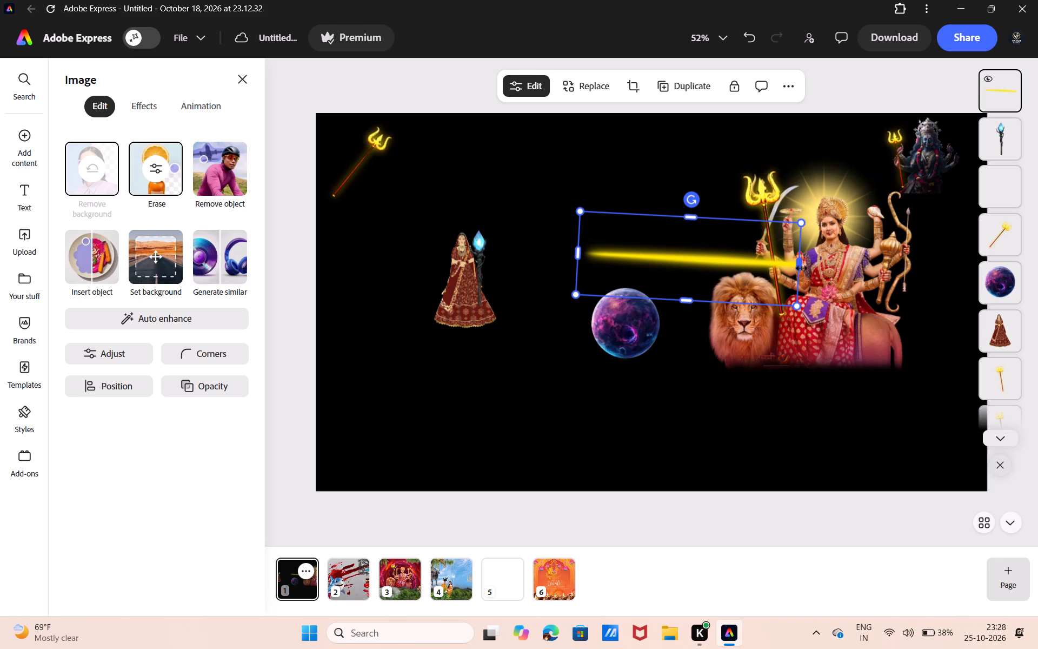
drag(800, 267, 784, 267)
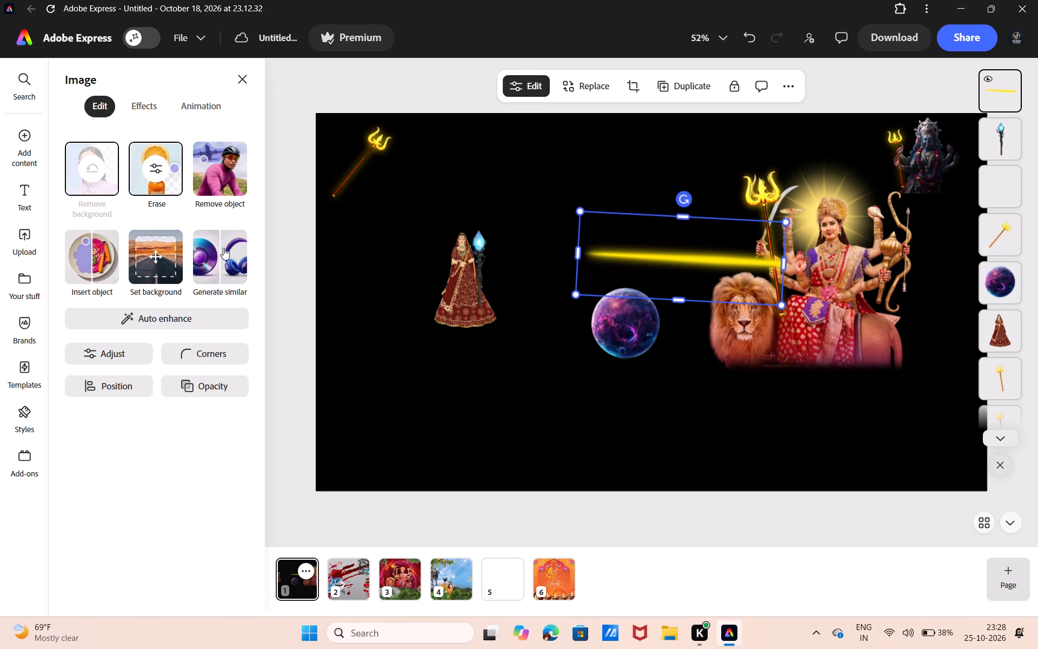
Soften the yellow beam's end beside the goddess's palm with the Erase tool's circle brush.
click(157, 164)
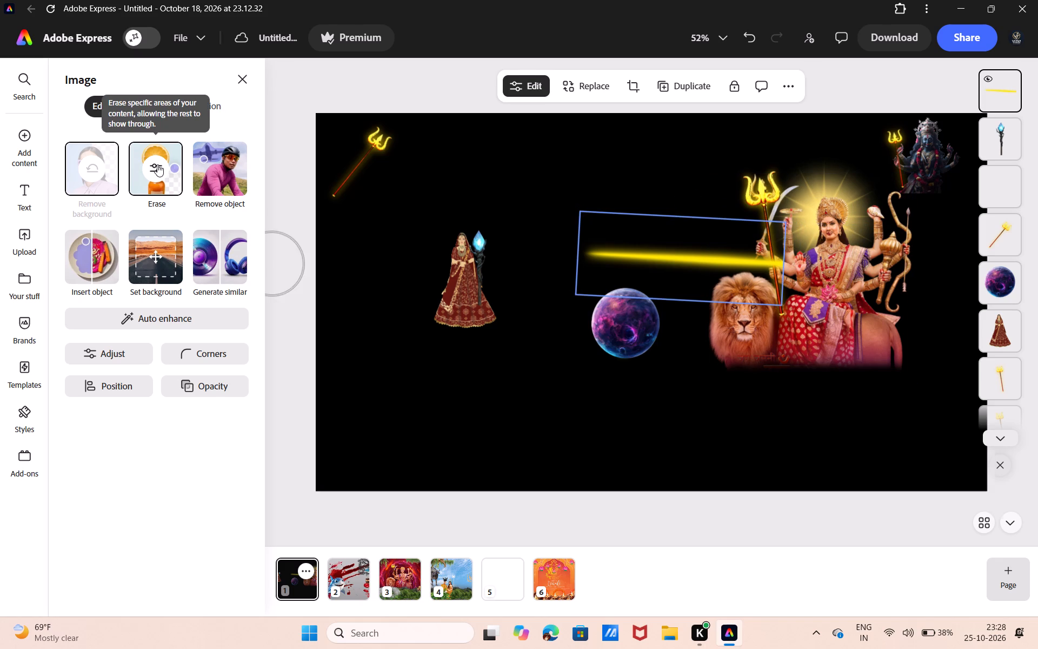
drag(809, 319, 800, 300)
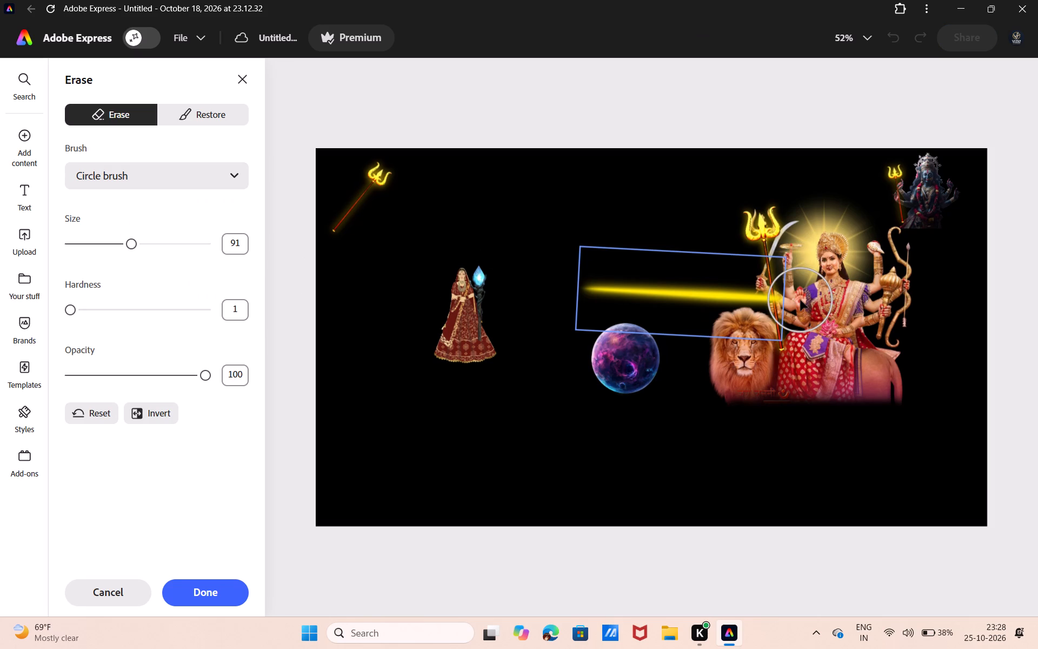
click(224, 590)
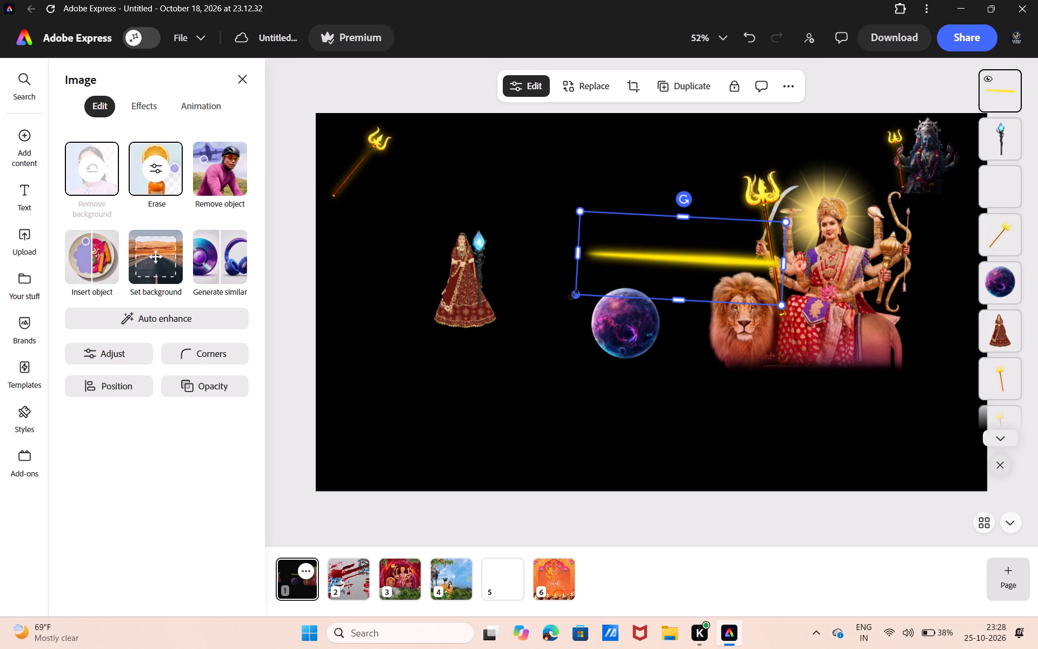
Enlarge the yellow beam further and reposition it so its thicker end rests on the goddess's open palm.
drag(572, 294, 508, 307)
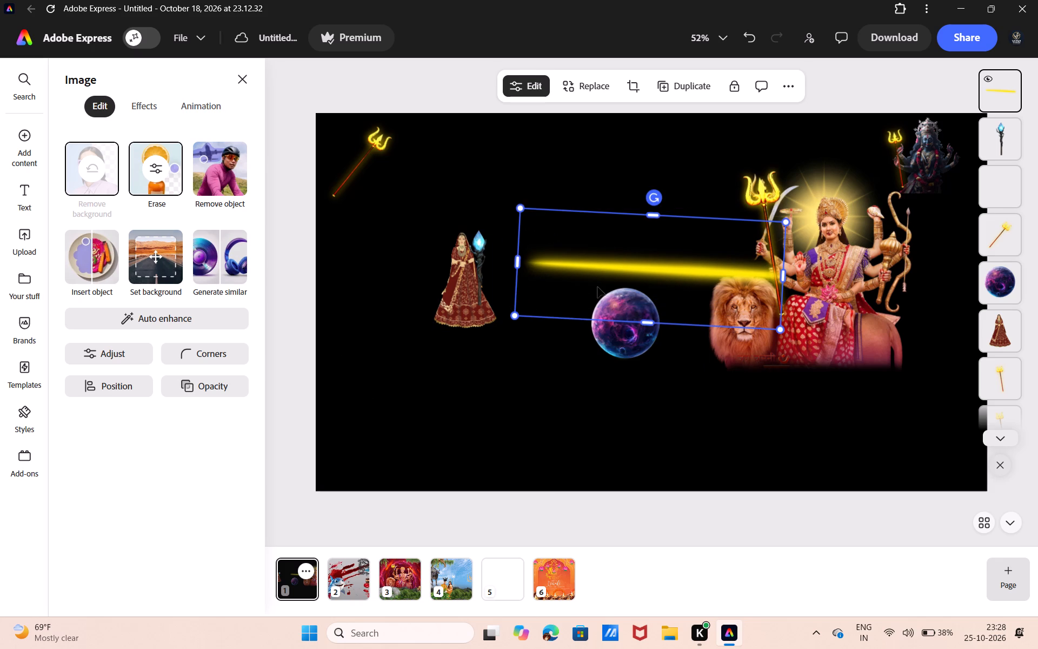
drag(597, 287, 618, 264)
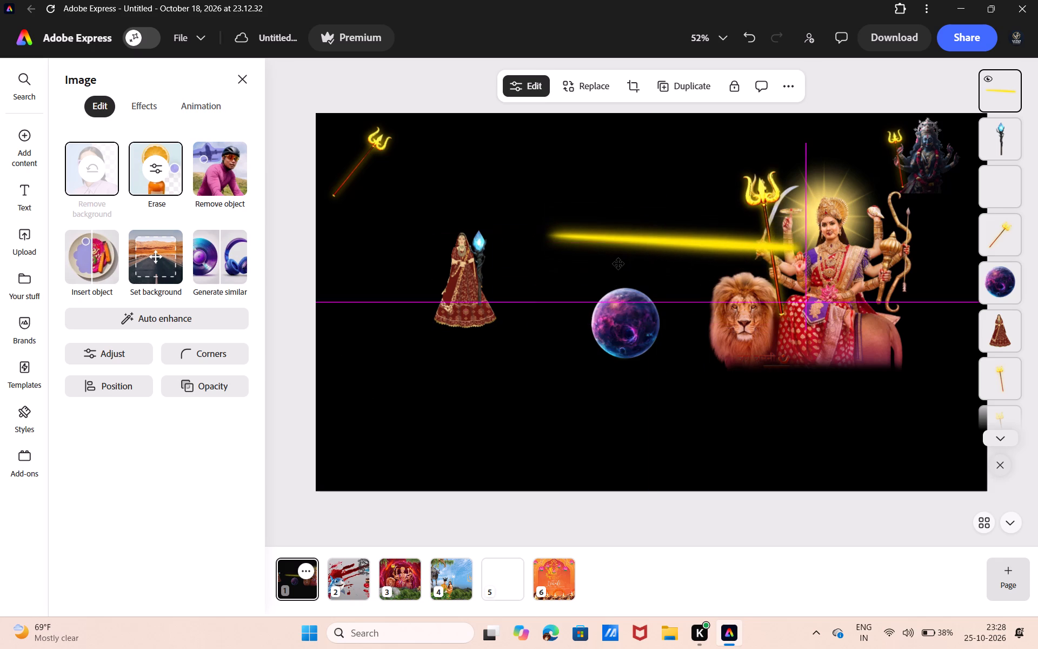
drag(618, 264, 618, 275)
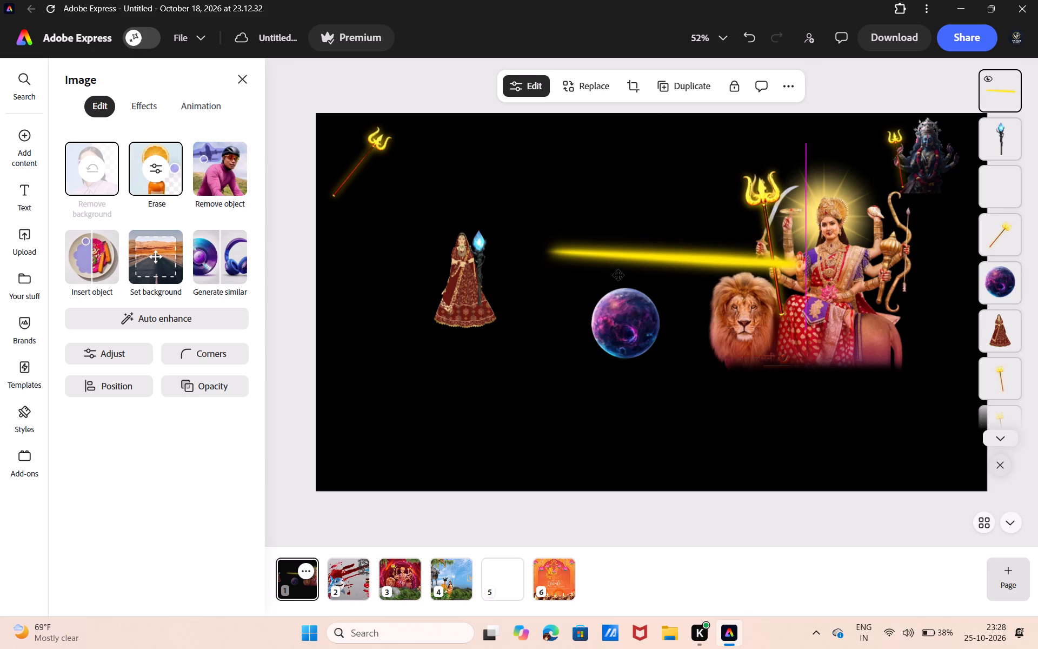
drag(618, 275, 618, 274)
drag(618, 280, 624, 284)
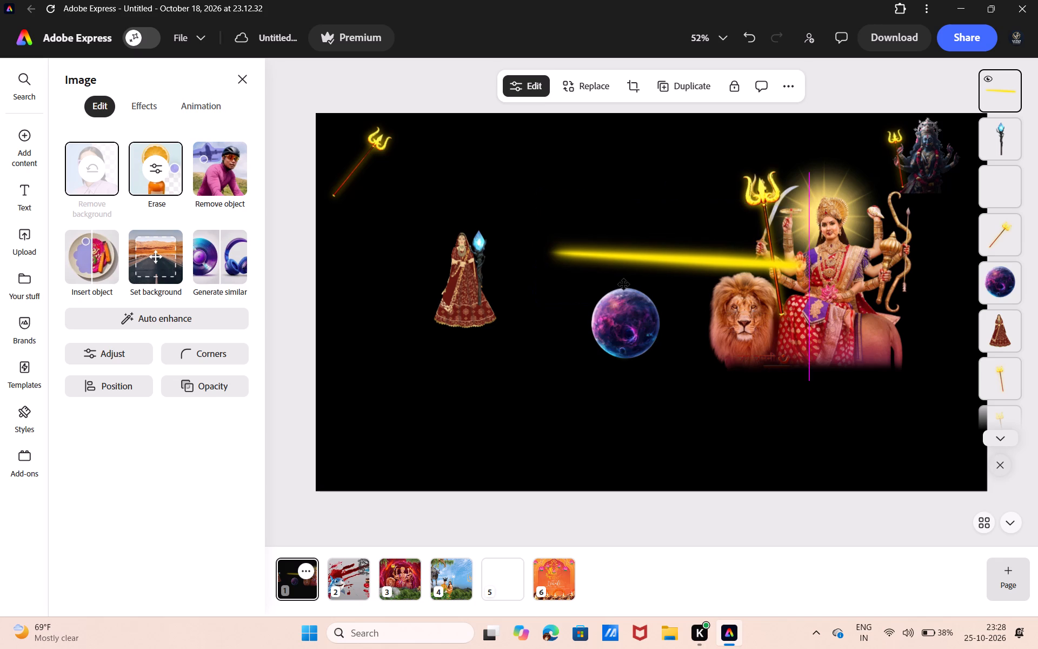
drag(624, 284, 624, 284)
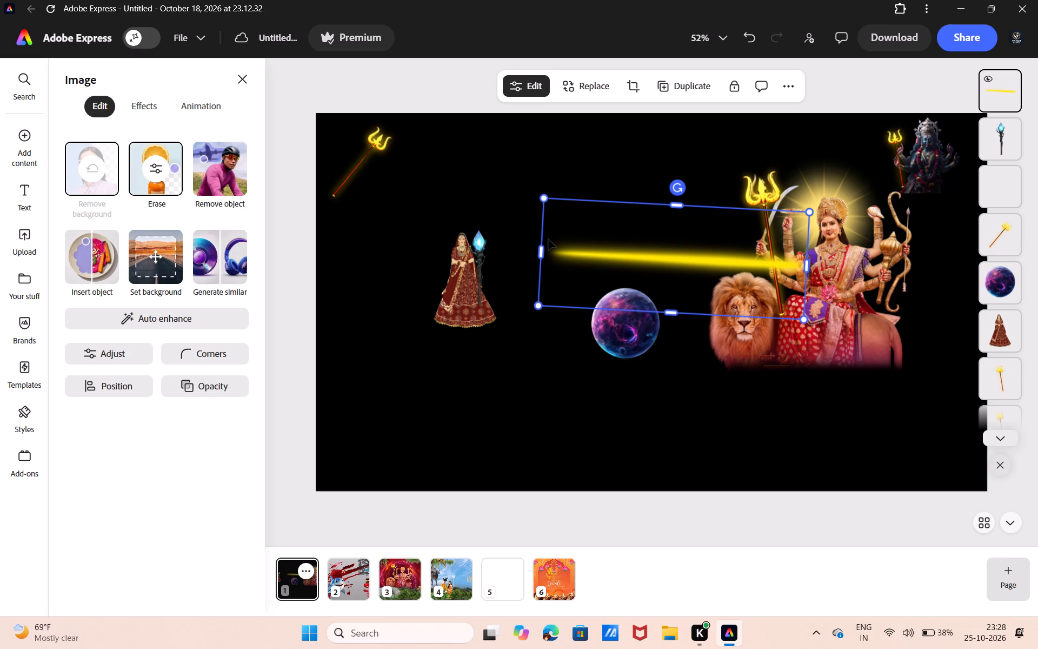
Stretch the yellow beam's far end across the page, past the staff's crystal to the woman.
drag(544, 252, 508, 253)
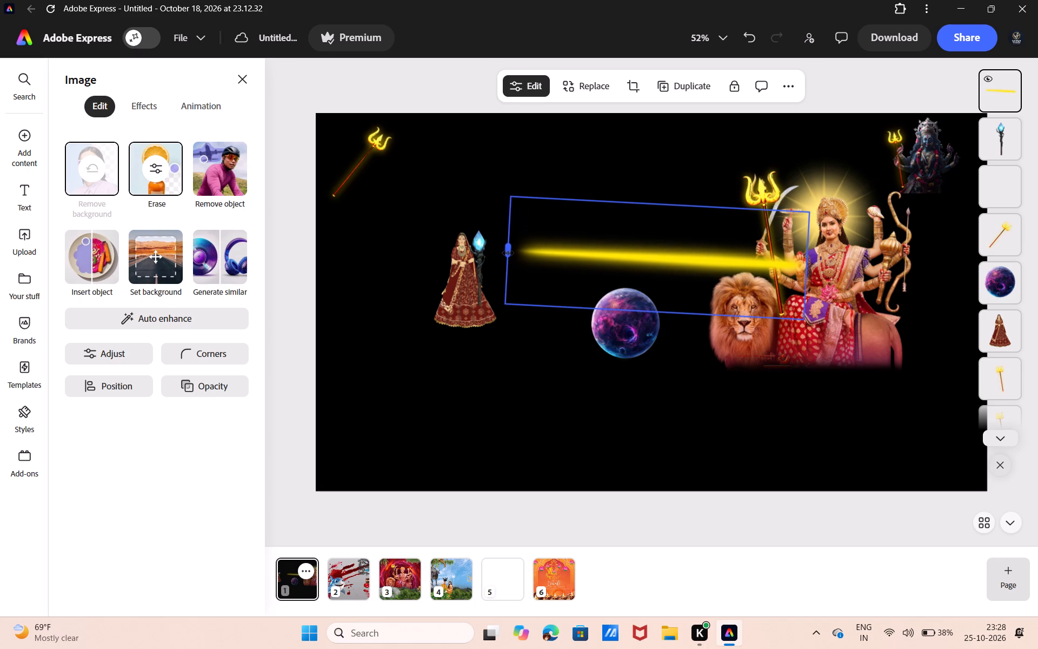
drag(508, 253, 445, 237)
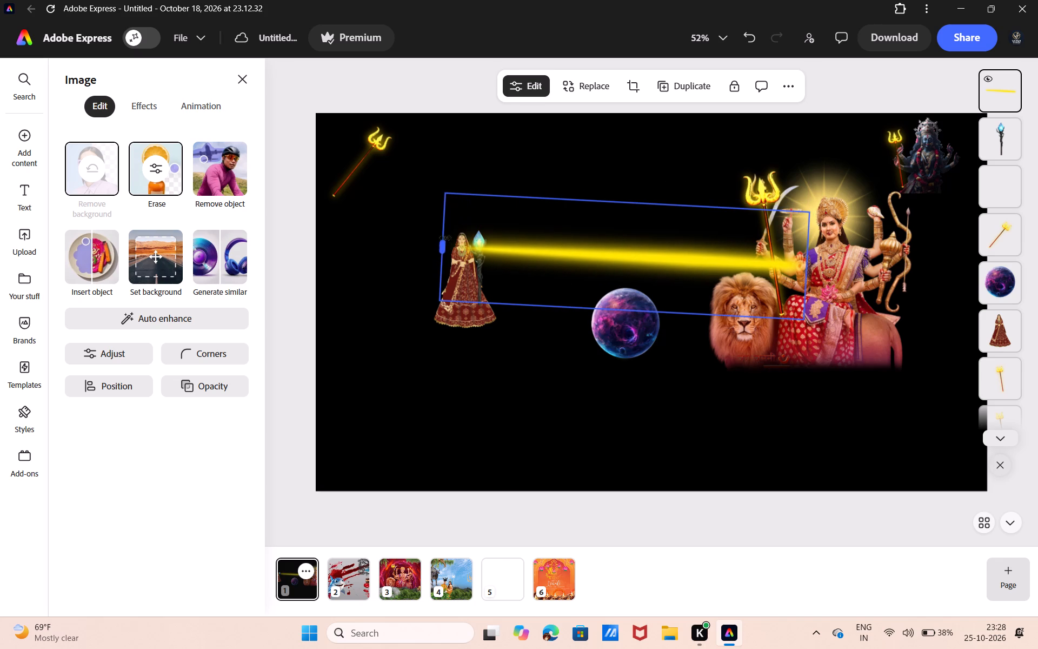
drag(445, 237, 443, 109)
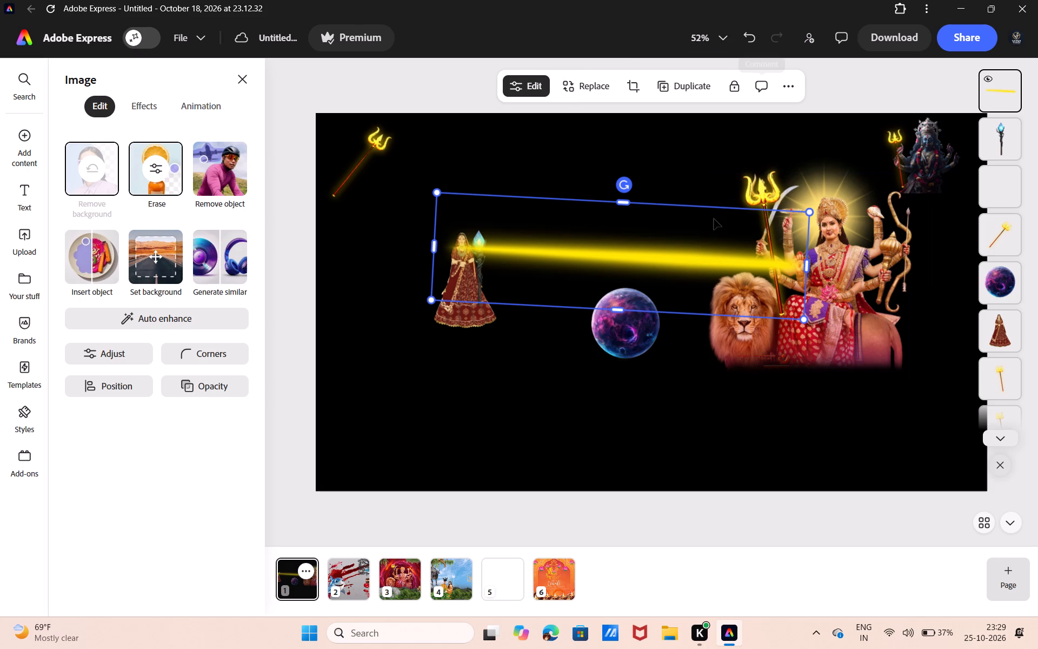
Delete the yellow beam between the goddess and the woman.
key(BackSpace)
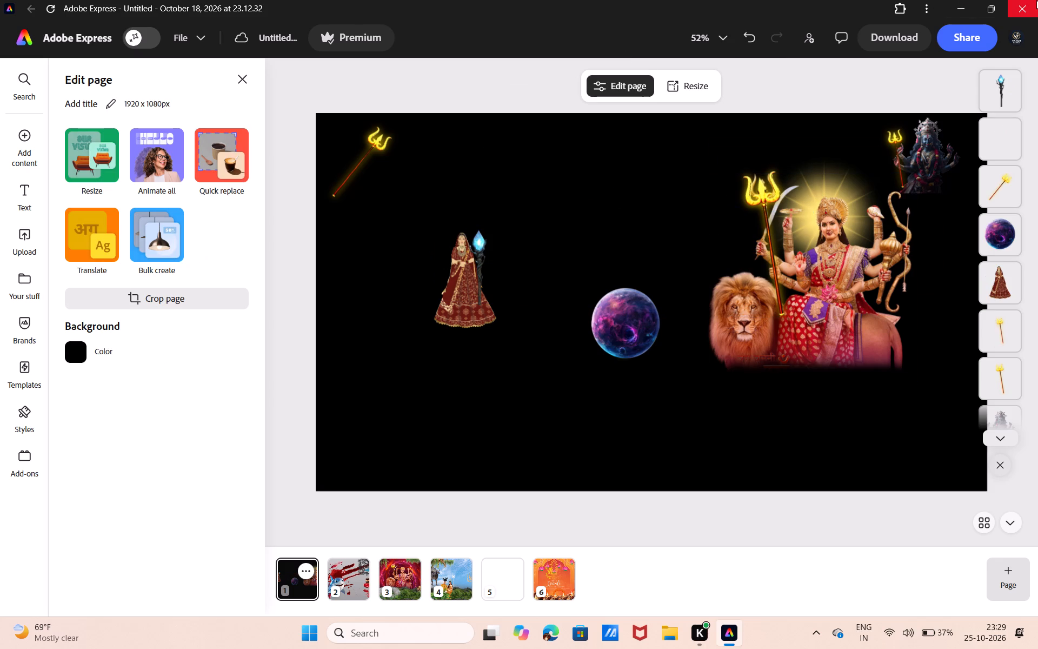